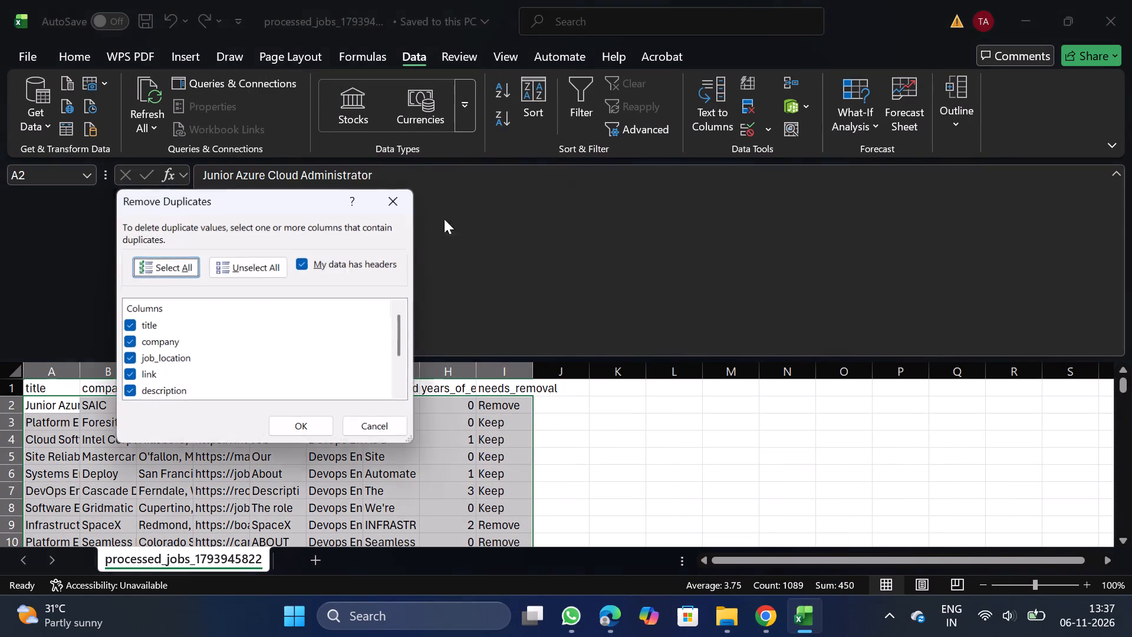
Remove duplicate rows from the job data based only on the company column, keeping the headers option on.
left_click(249, 271)
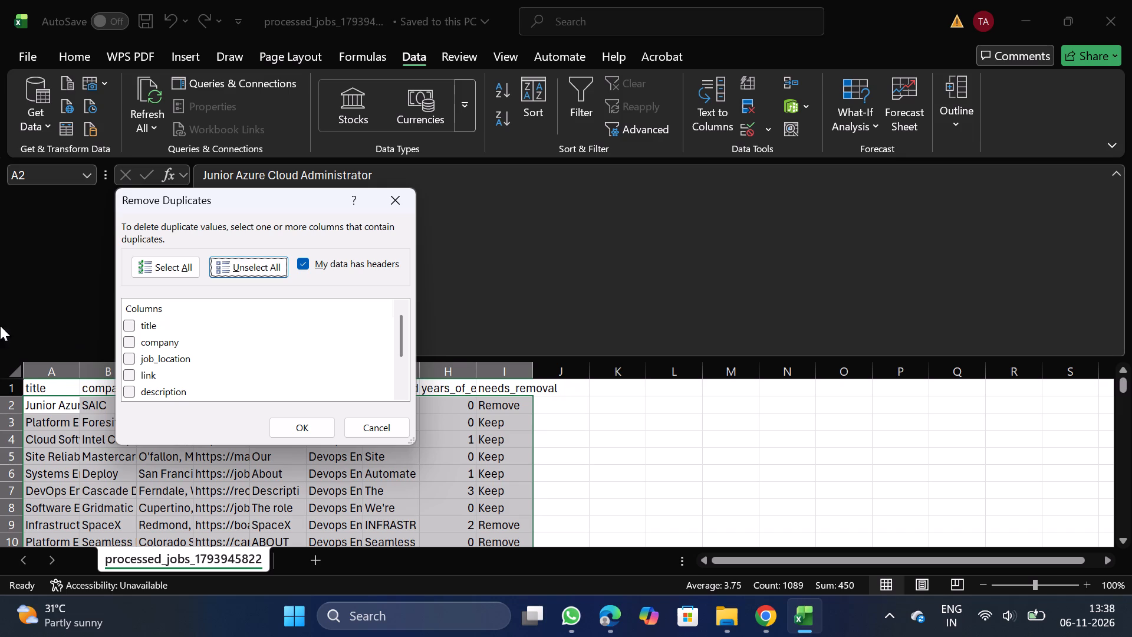
left_click(126, 340)
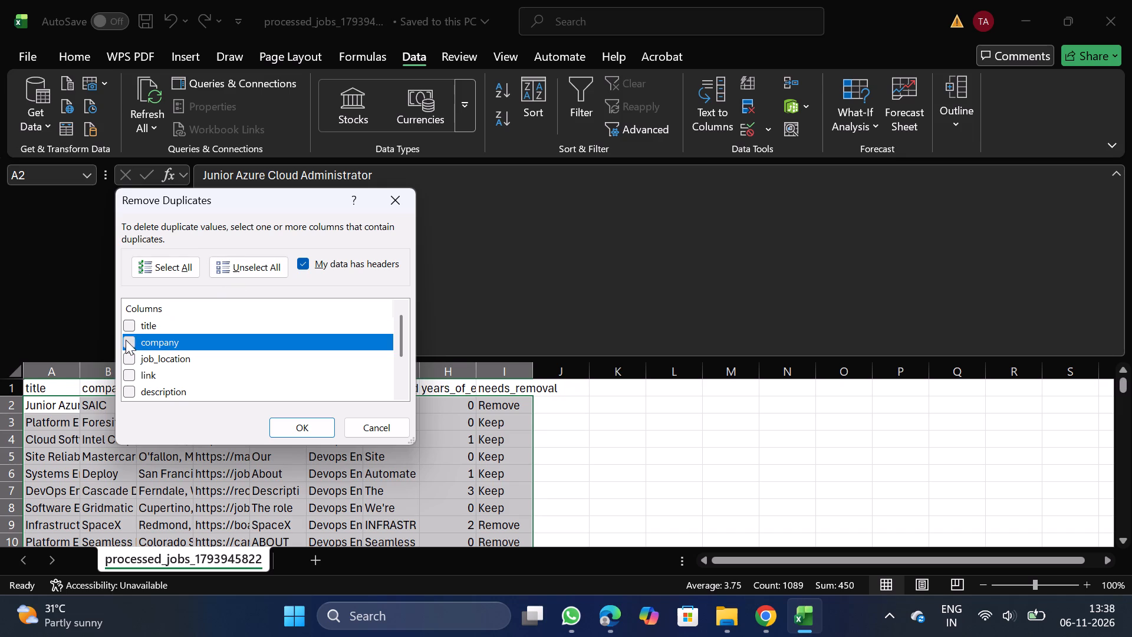
left_click(305, 429)
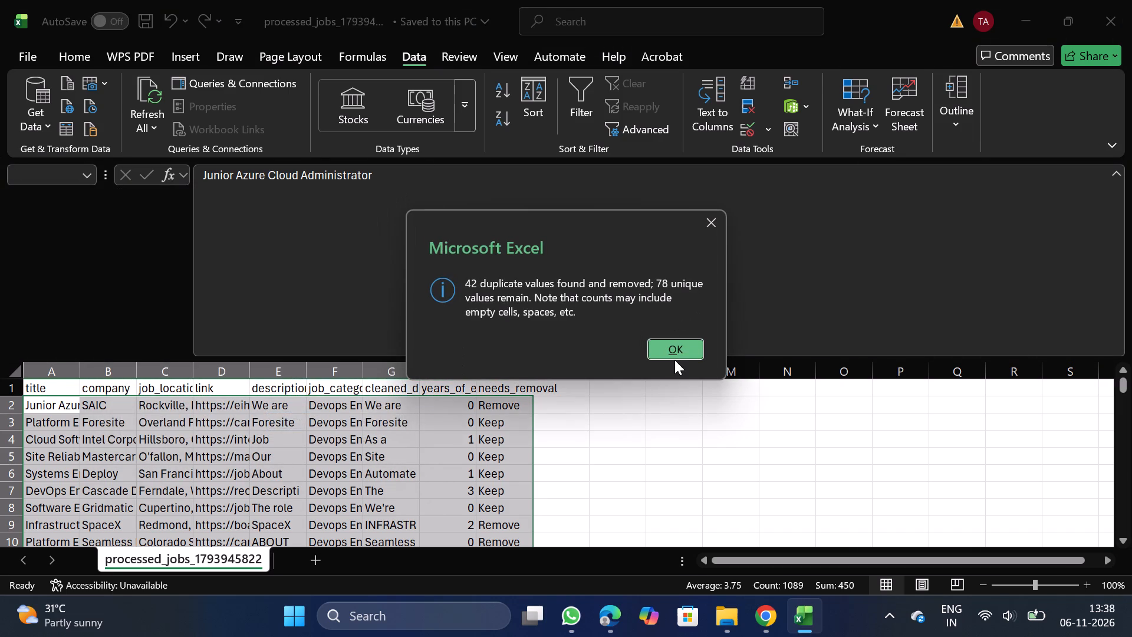
left_click(674, 360)
left_click(687, 343)
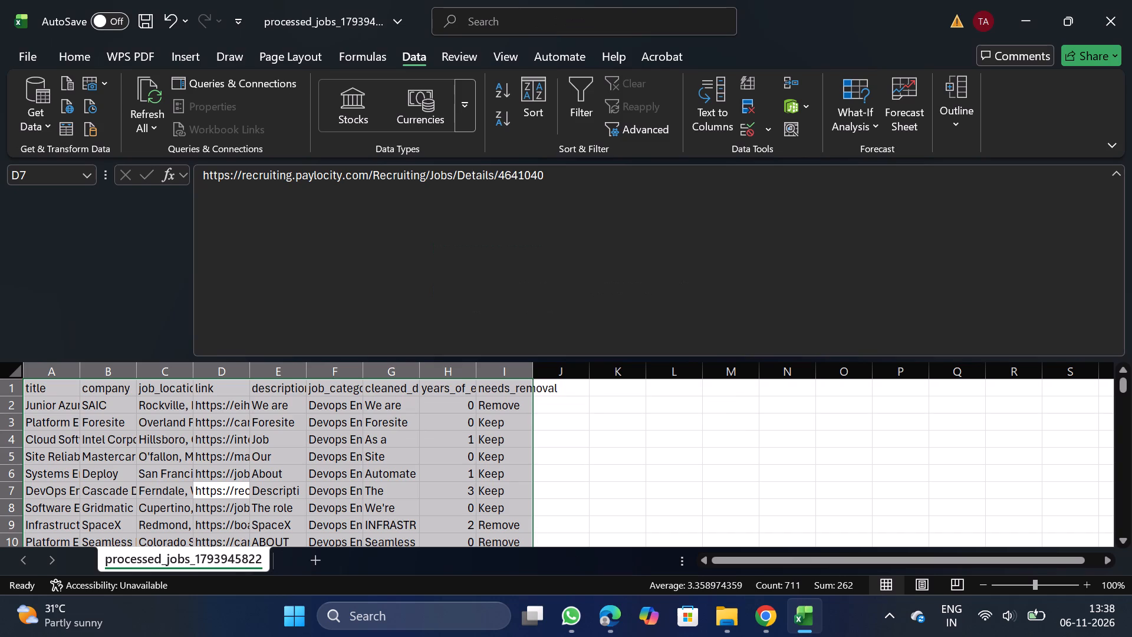
Filter the needs_removal column to show only the rows marked Remove.
left_click(494, 392)
left_click(584, 96)
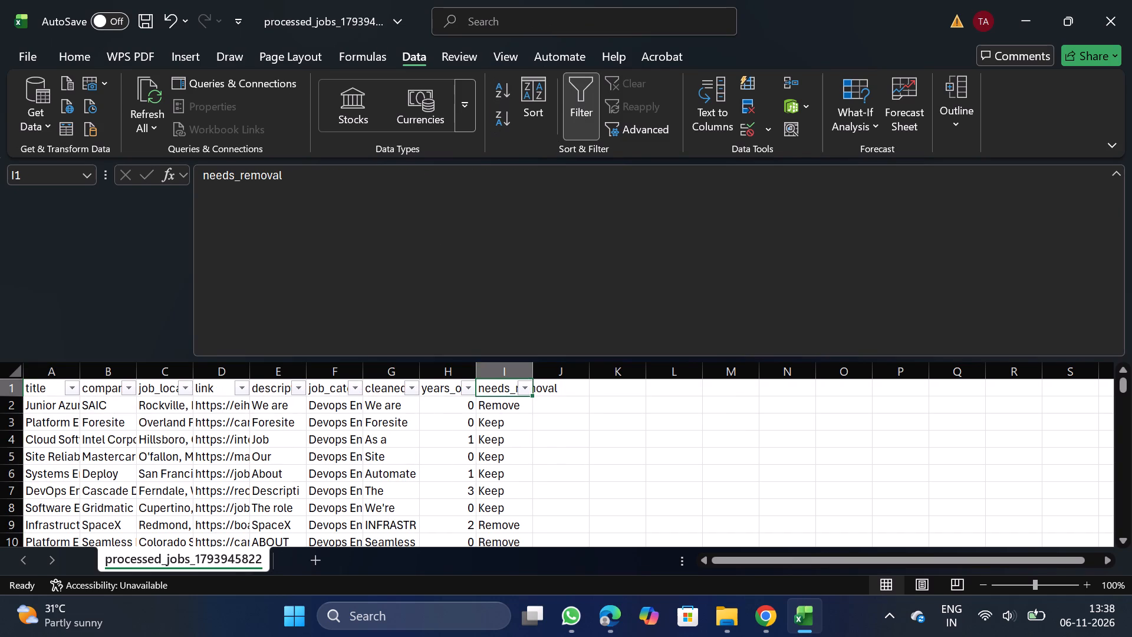
left_click(526, 390)
left_click(334, 419)
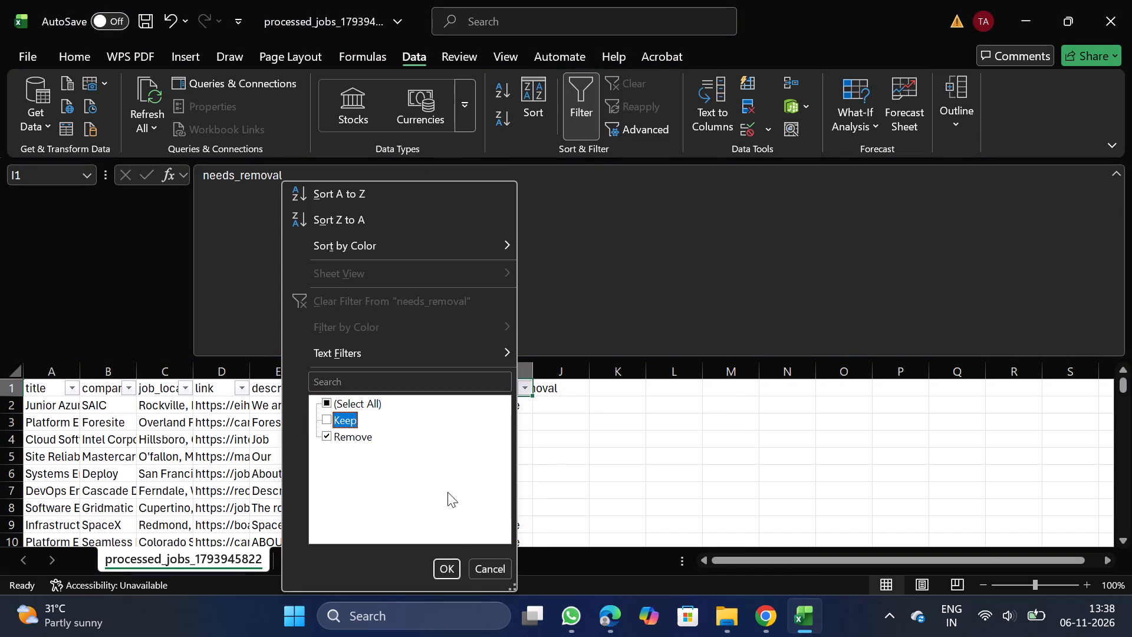
left_click(445, 571)
Delete all the filtered rows marked Remove, from row 2 downward, and turn the filter off.
left_click(7, 404)
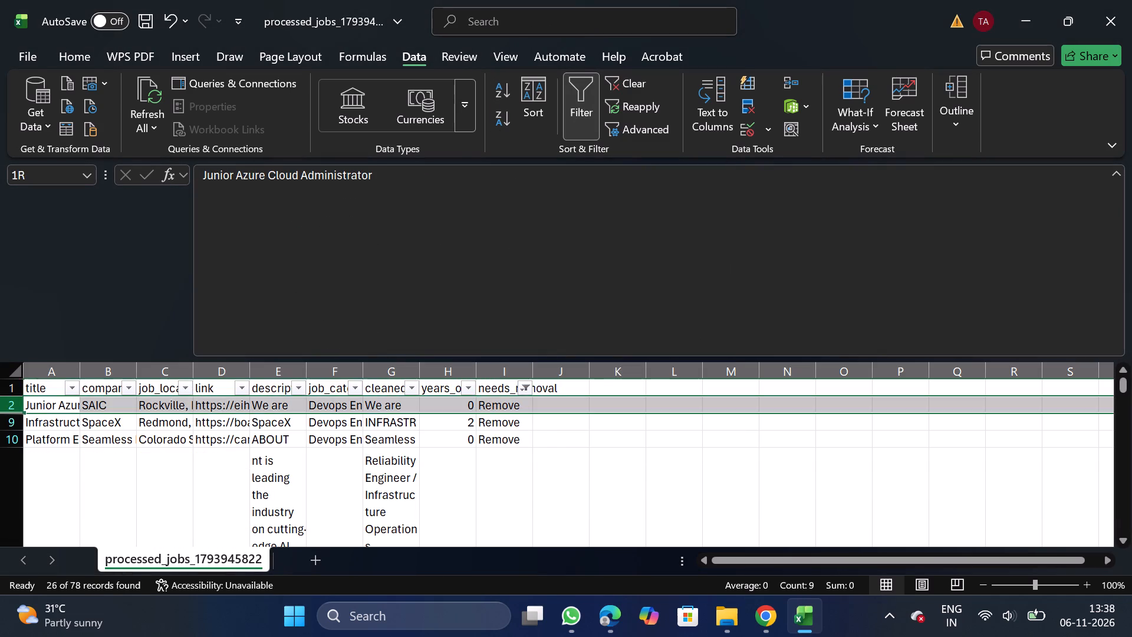
key("ctrl+shift+Down")
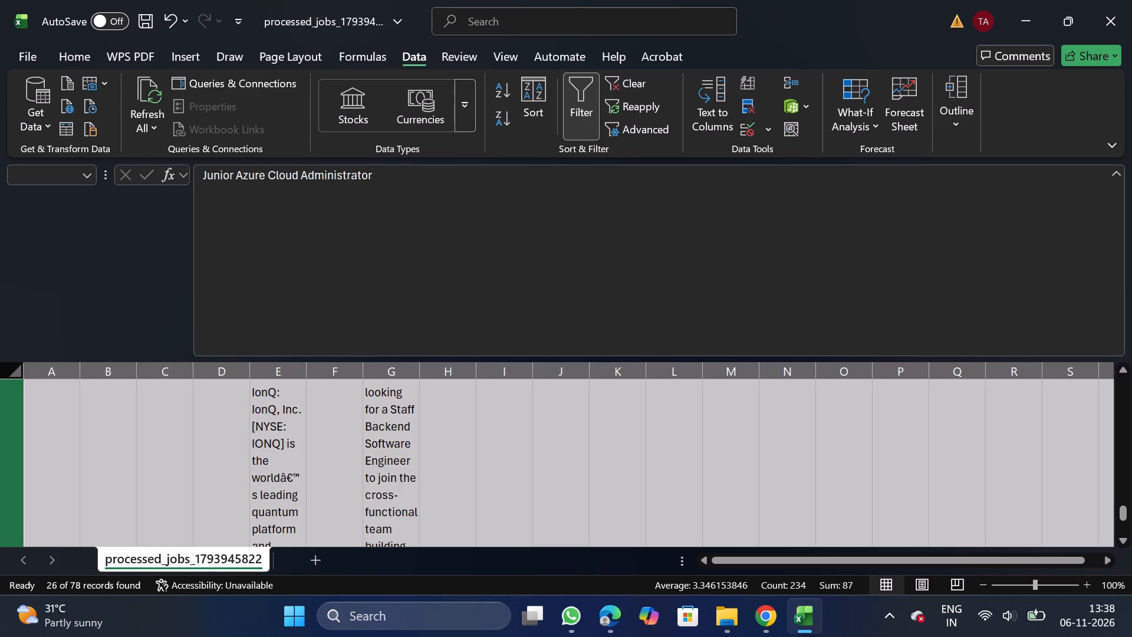
scroll(127, 413, "up", 1)
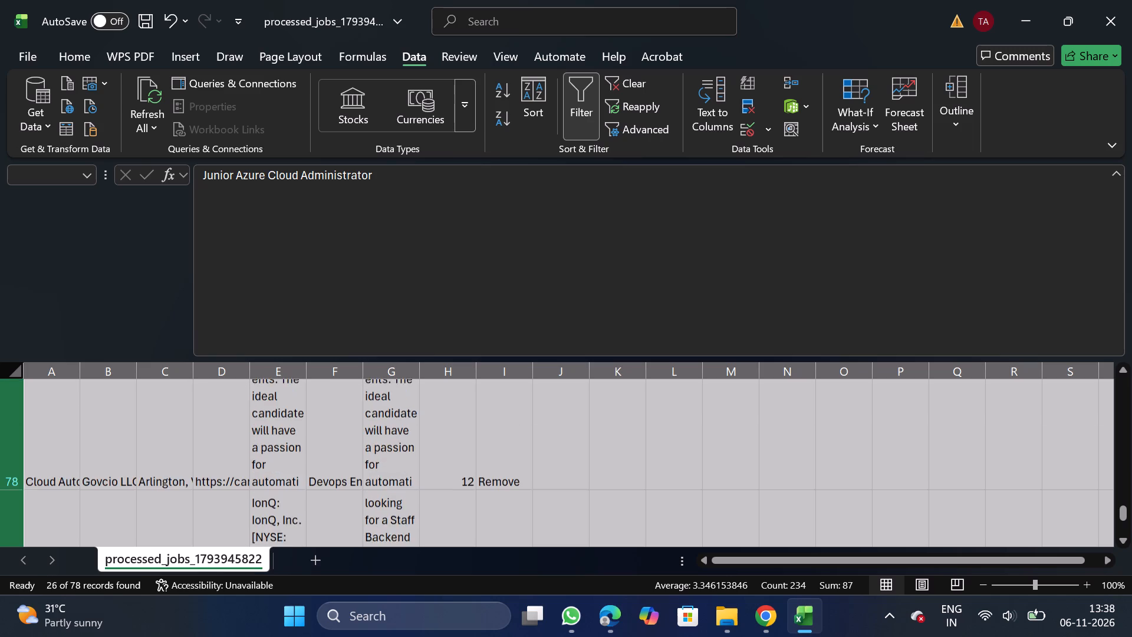
scroll(127, 413, "up", 1)
scroll(127, 413, "right", 1)
scroll(127, 413, "up", 3)
right_click(131, 414)
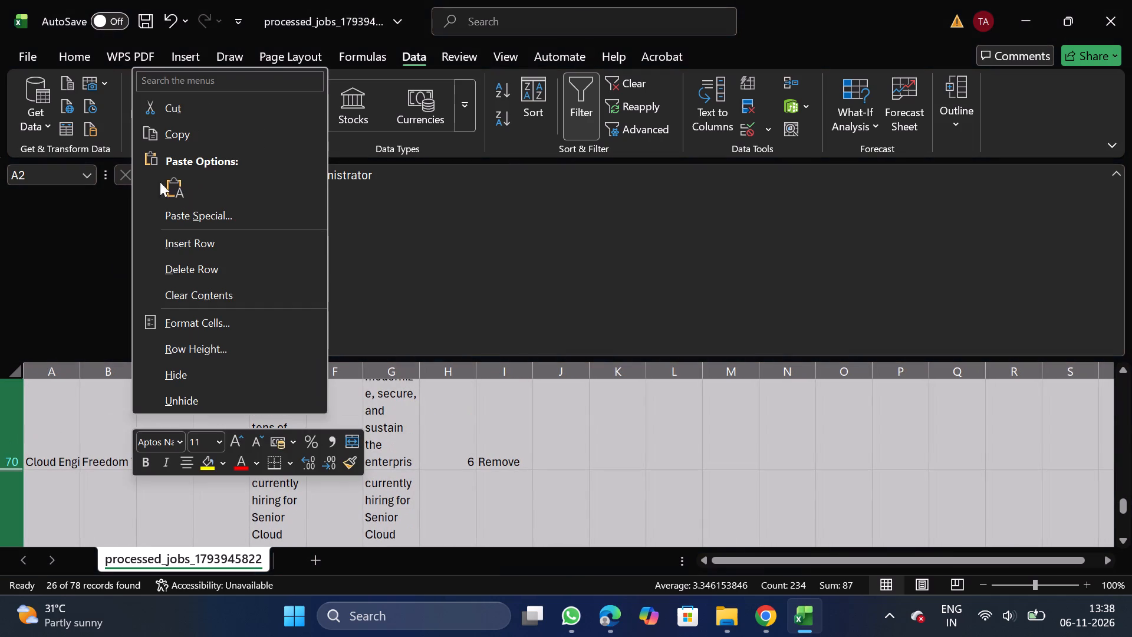
left_click(210, 263)
left_click(590, 105)
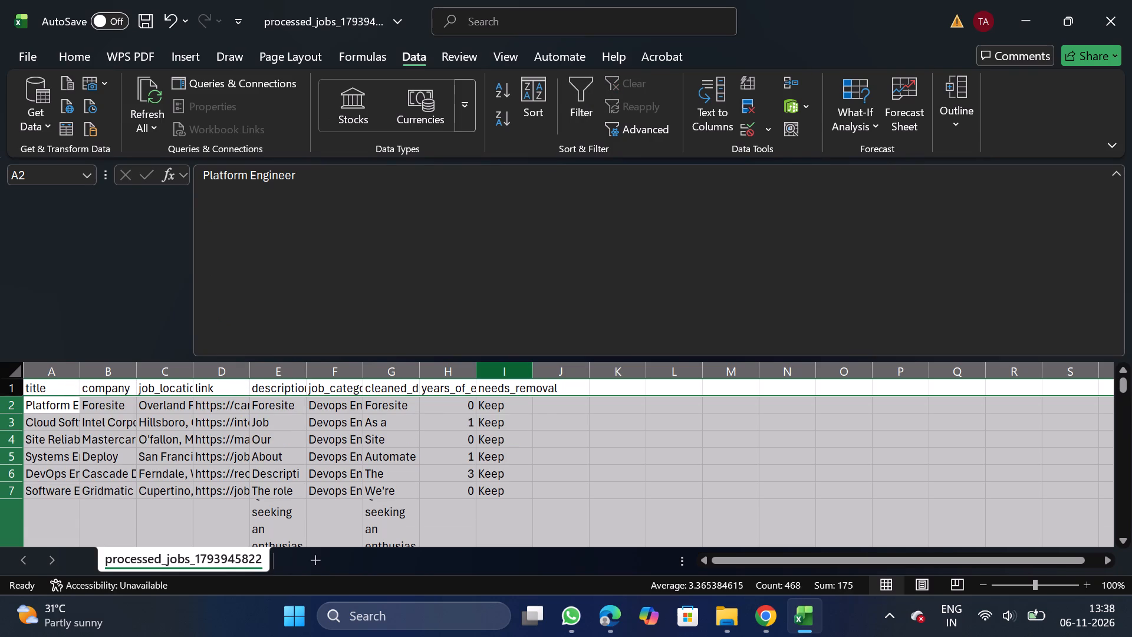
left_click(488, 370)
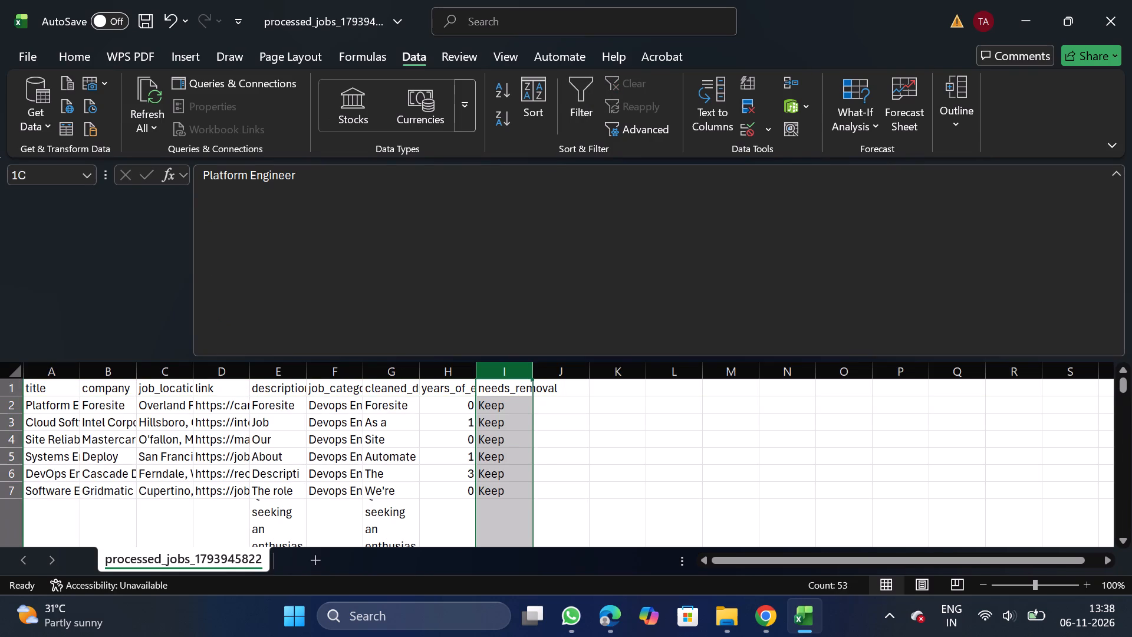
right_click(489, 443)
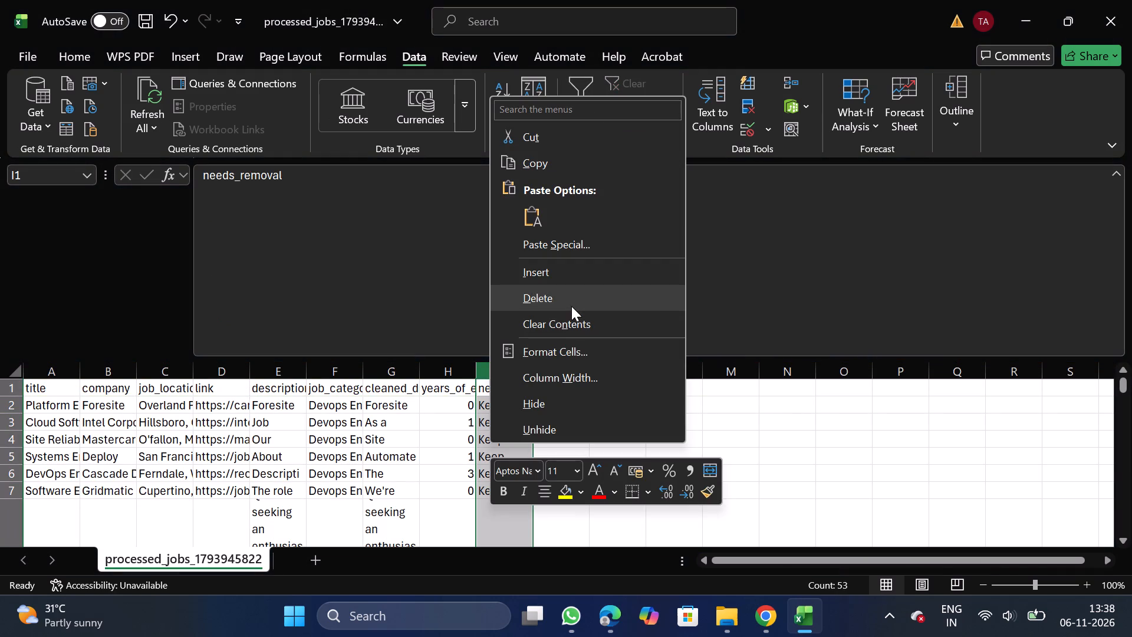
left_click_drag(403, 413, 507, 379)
Check which values are left in the needs_removal column using a temporary filter.
left_click(507, 379)
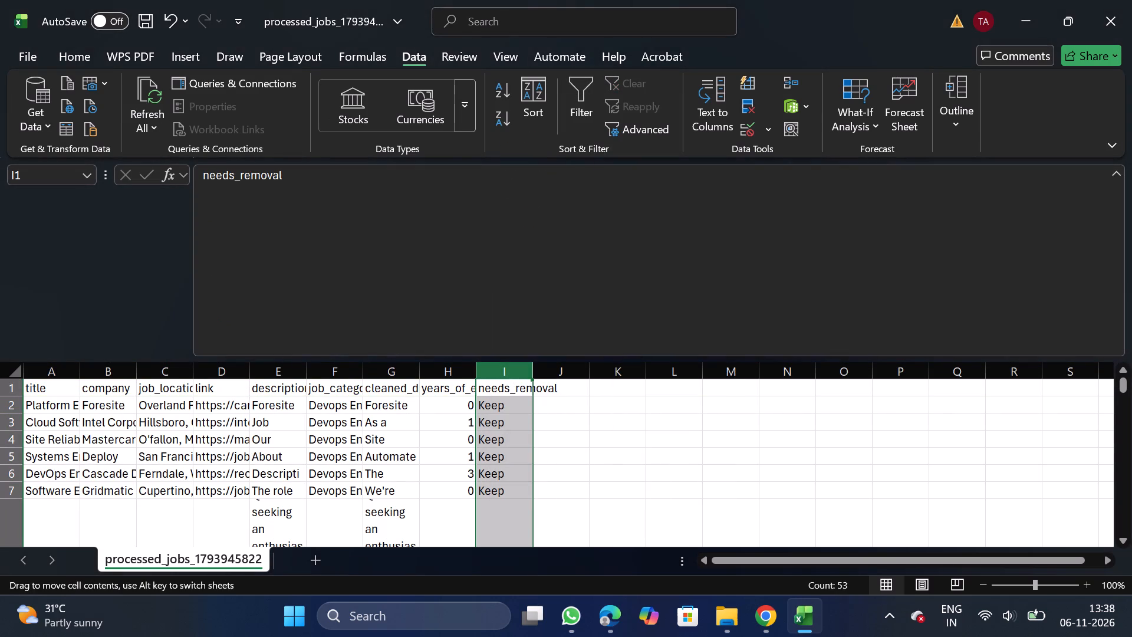
left_click(587, 81)
left_click(532, 393)
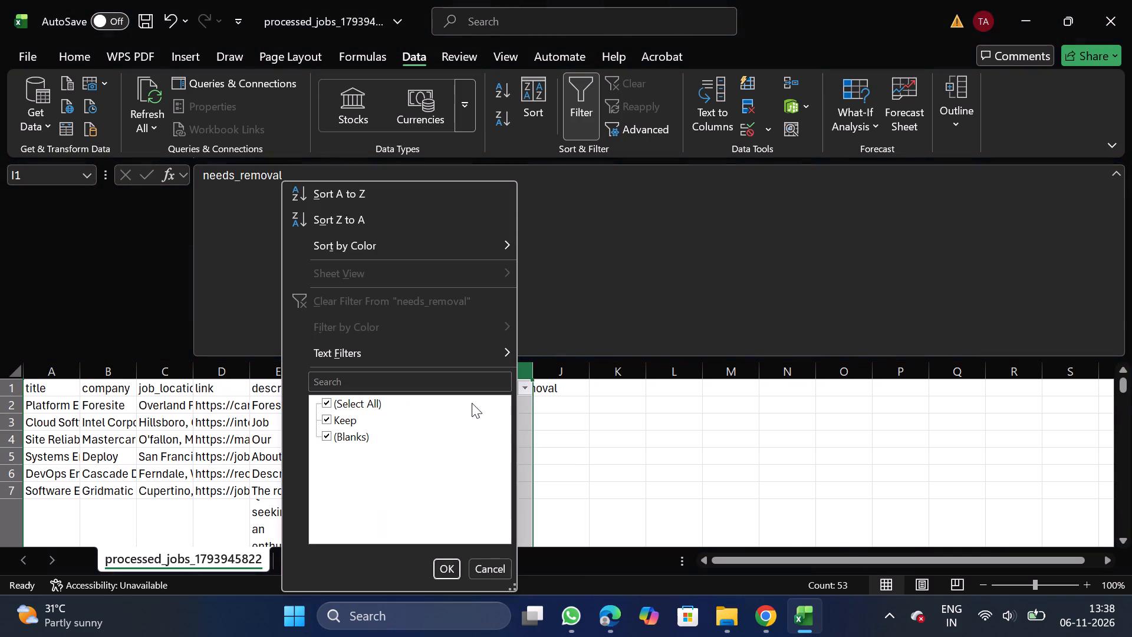
left_click(583, 435)
left_click(585, 123)
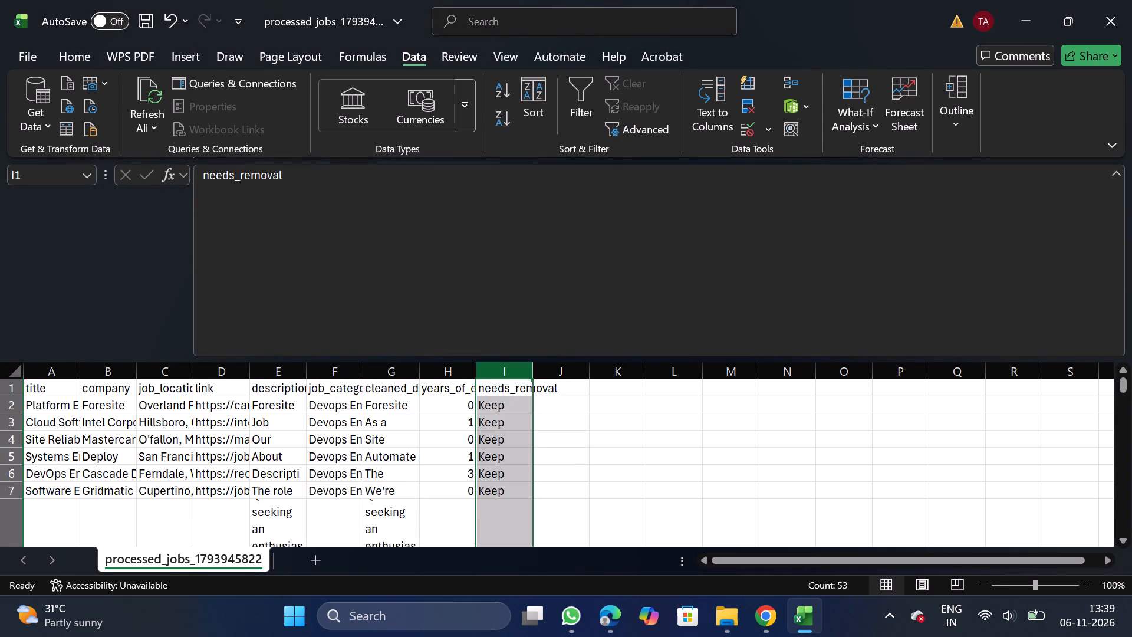
Delete the entire needs_removal column.
left_click(506, 388)
left_click_drag(506, 375, 499, 474)
right_click(499, 474)
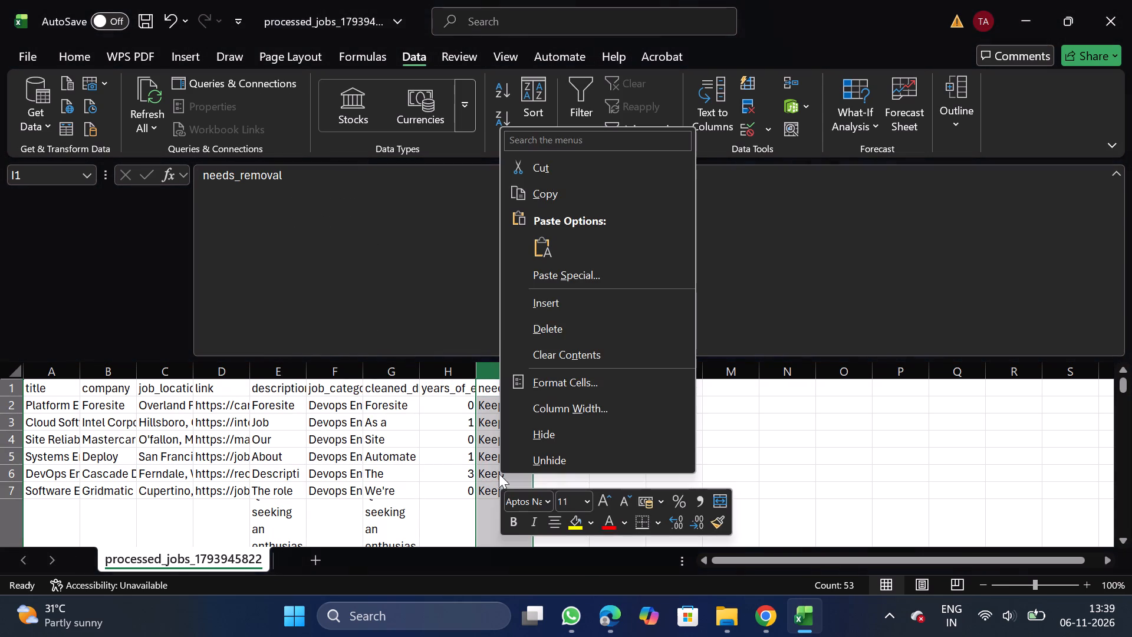
left_click(544, 329)
Move the job_category column in front of the title column, making it column A.
left_click(388, 371)
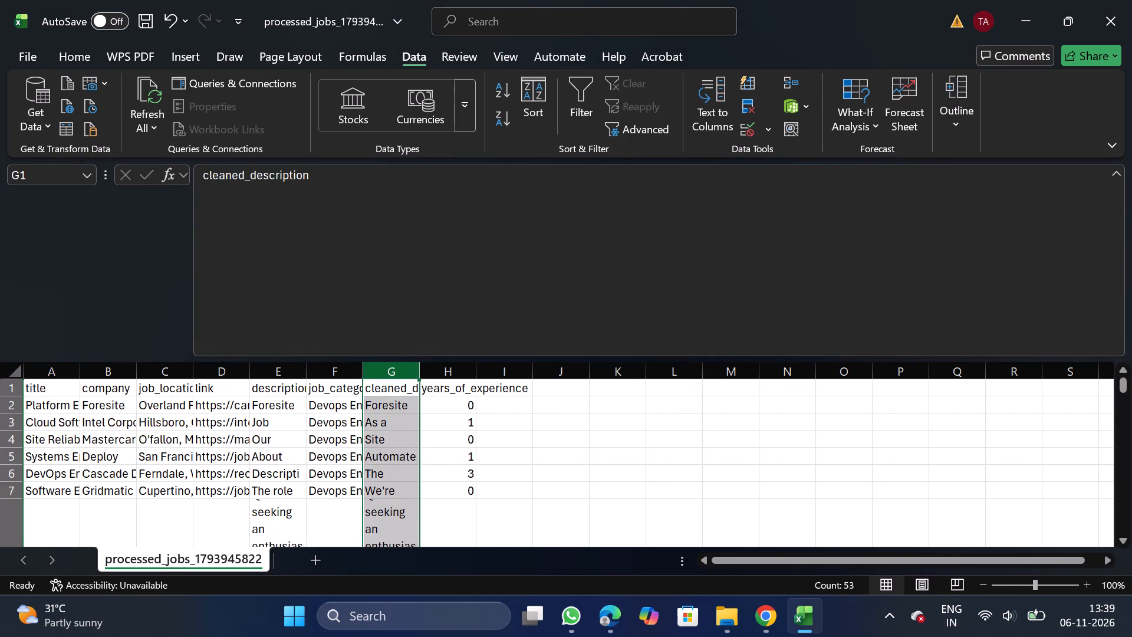
key("ctrl+x")
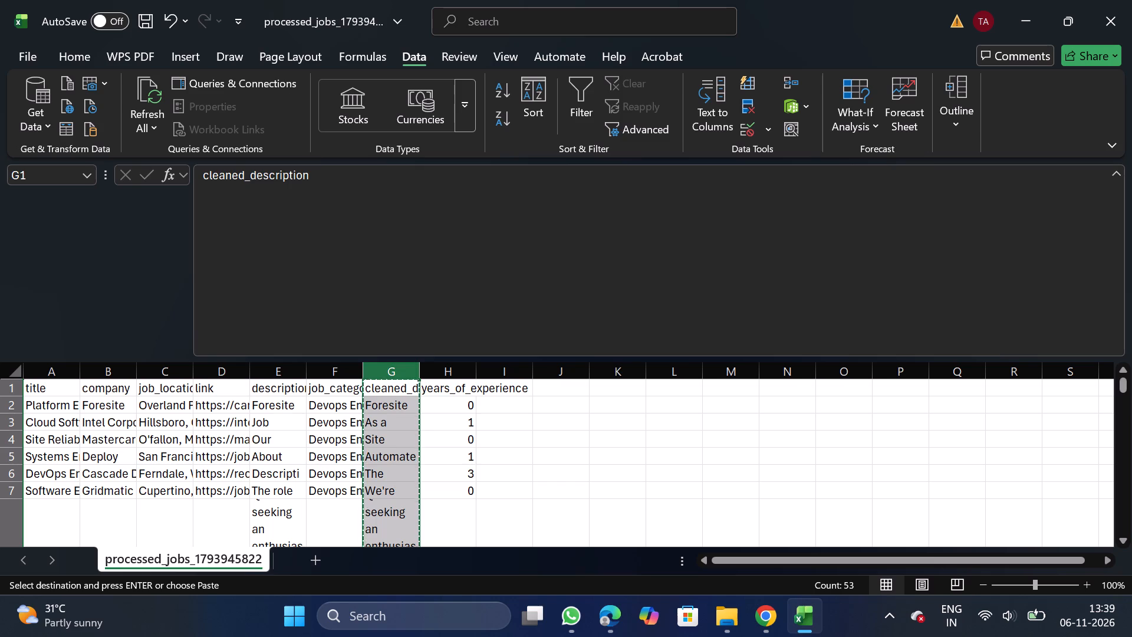
left_click(338, 370)
key("ctrl+x")
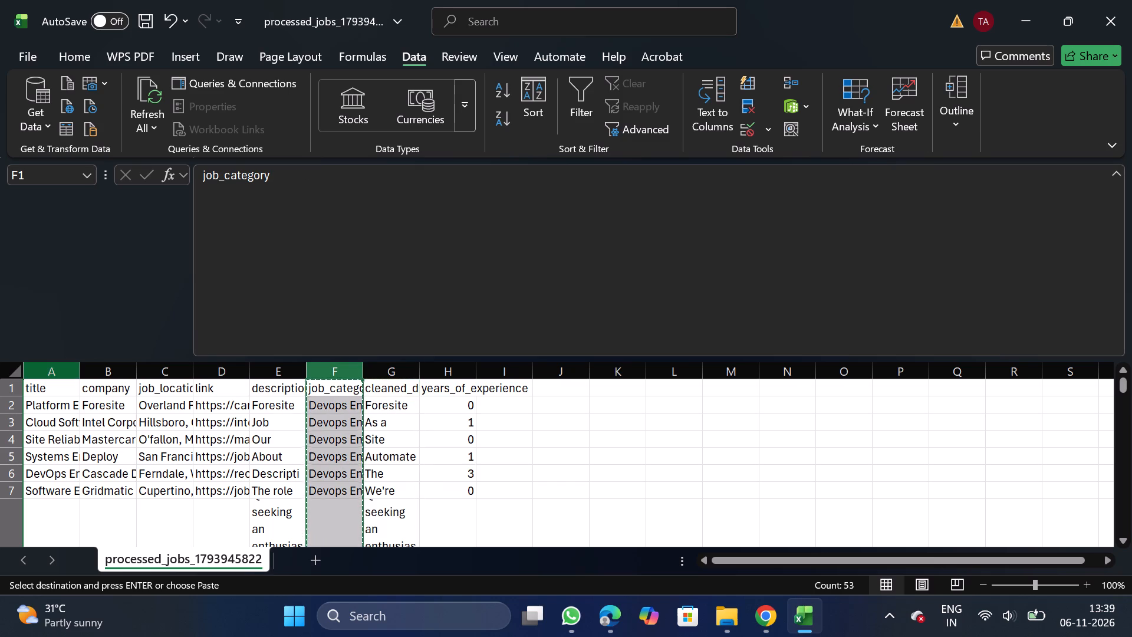
left_click_drag(41, 369, 35, 444)
right_click(35, 444)
left_click(122, 272)
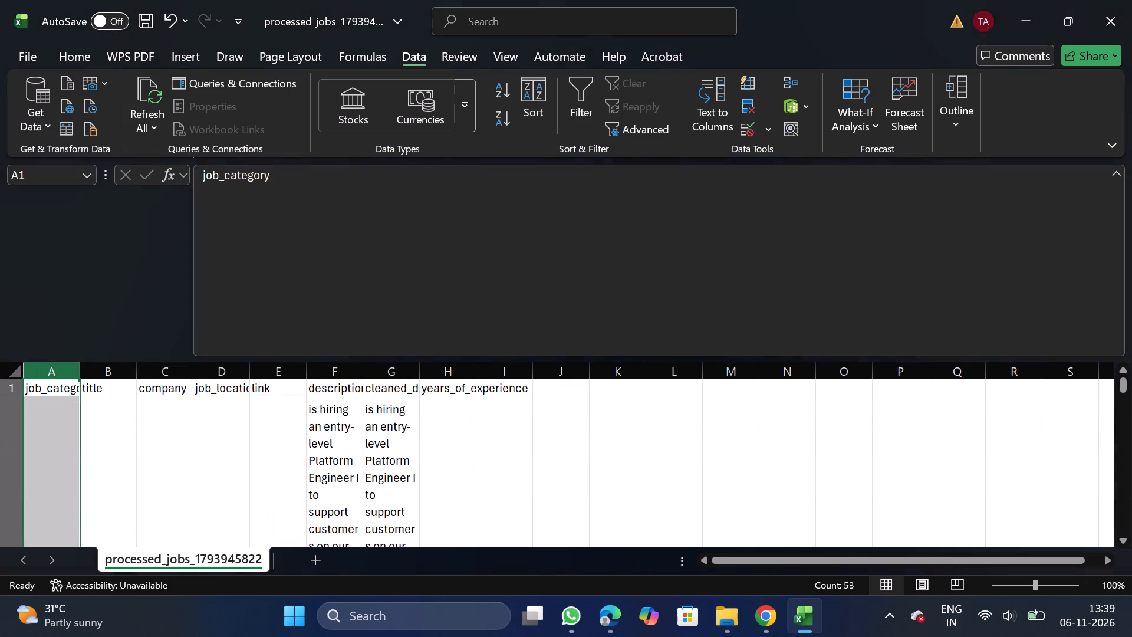
Turn off Wrap text for the description and cleaned_description columns.
left_click(346, 371)
key("shift+Right")
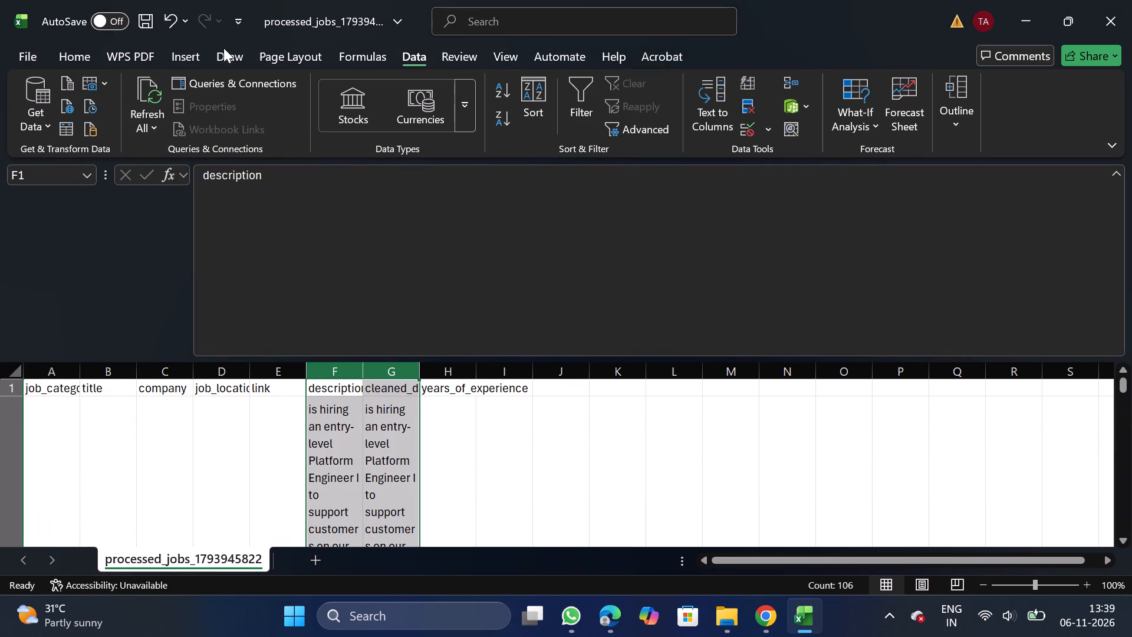
left_click(68, 54)
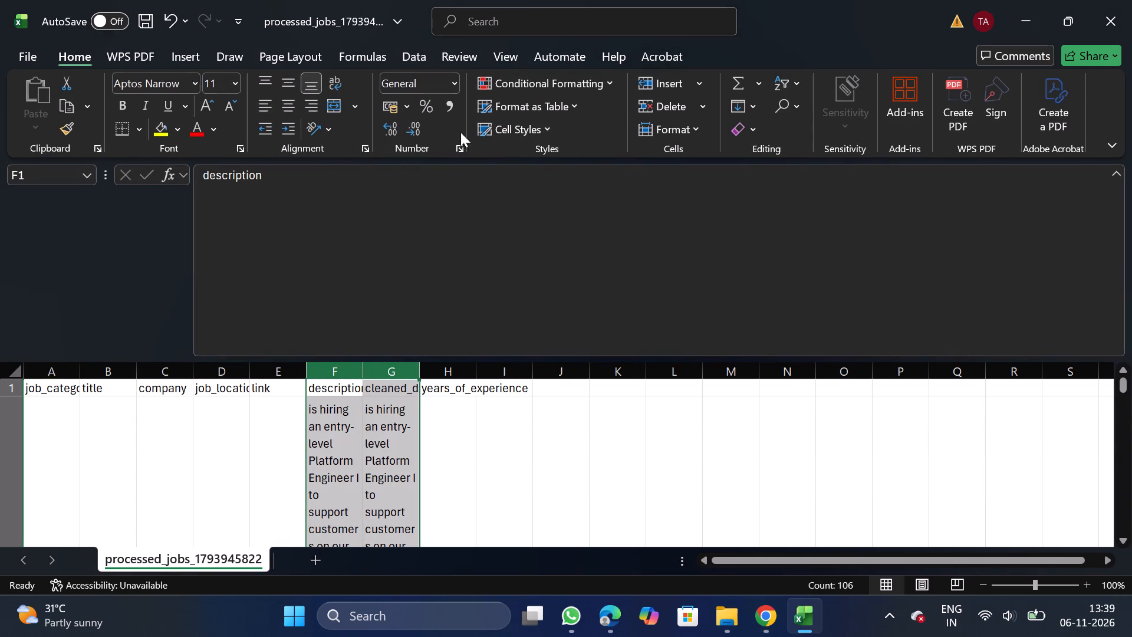
left_click(360, 149)
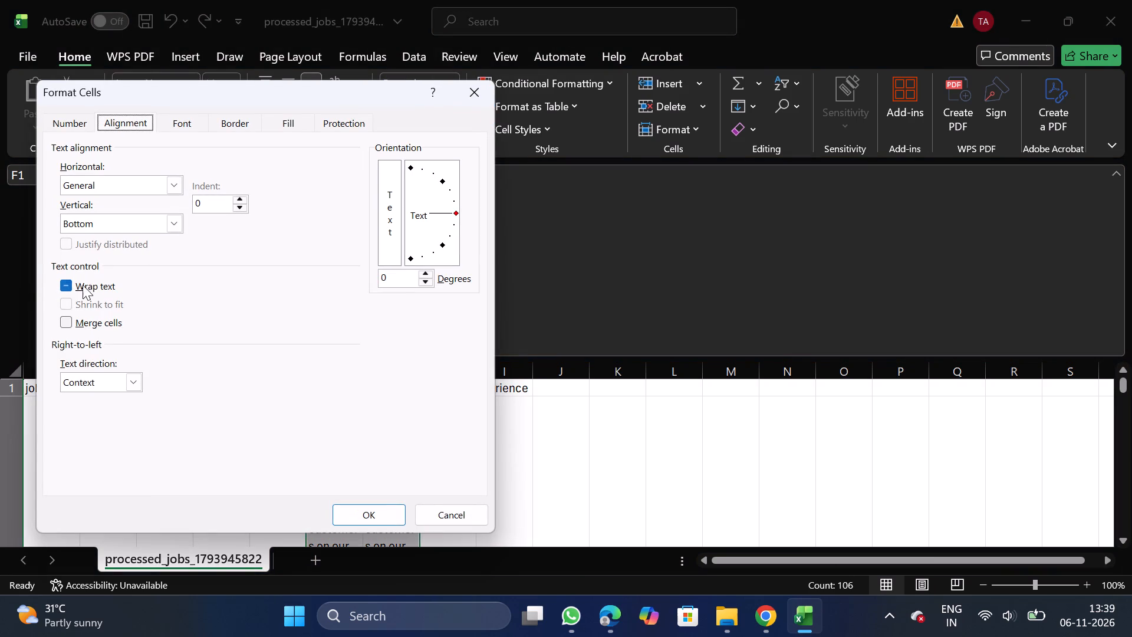
double_click(89, 283)
left_click(382, 515)
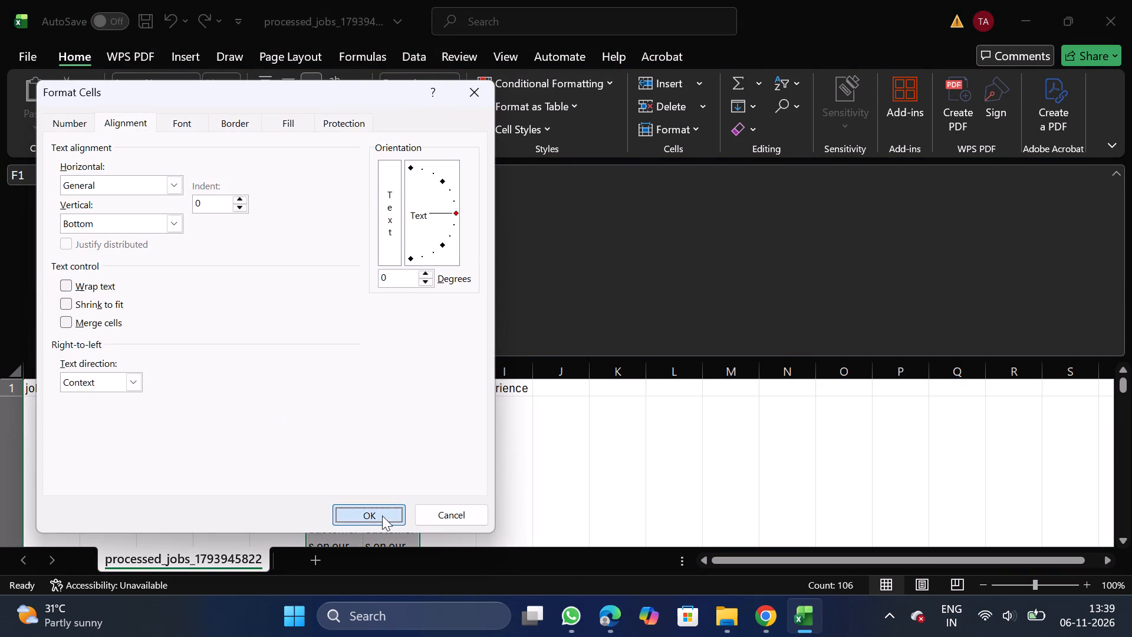
Move the link column to the end of the data, after years_of_experience.
left_click(275, 366)
key("ctrl+x")
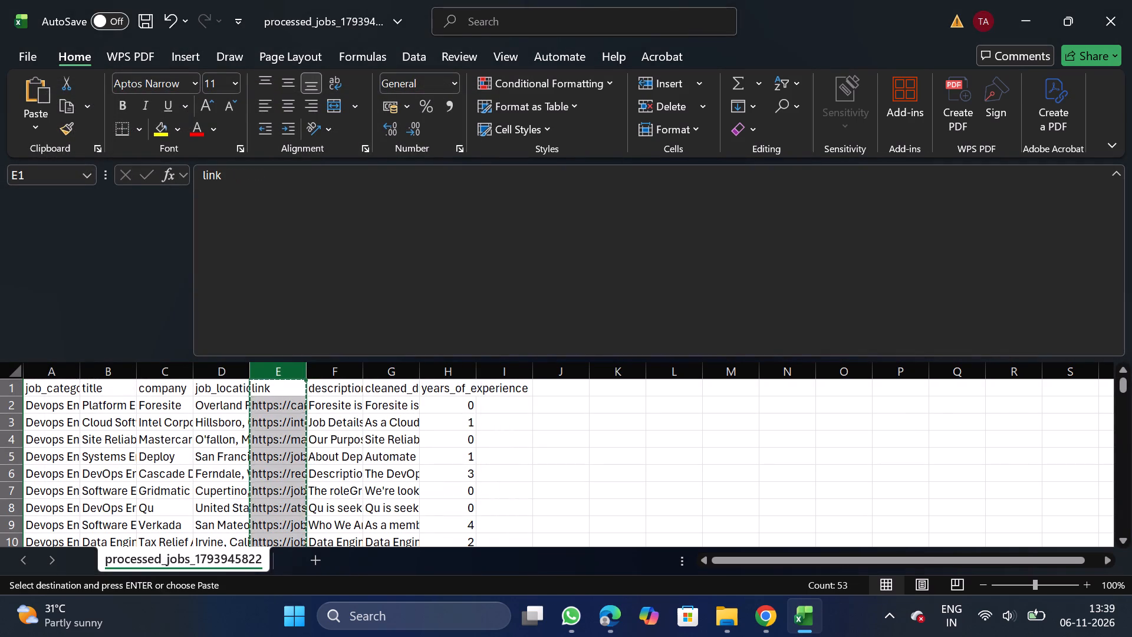
left_click_drag(496, 368, 498, 421)
right_click(498, 421)
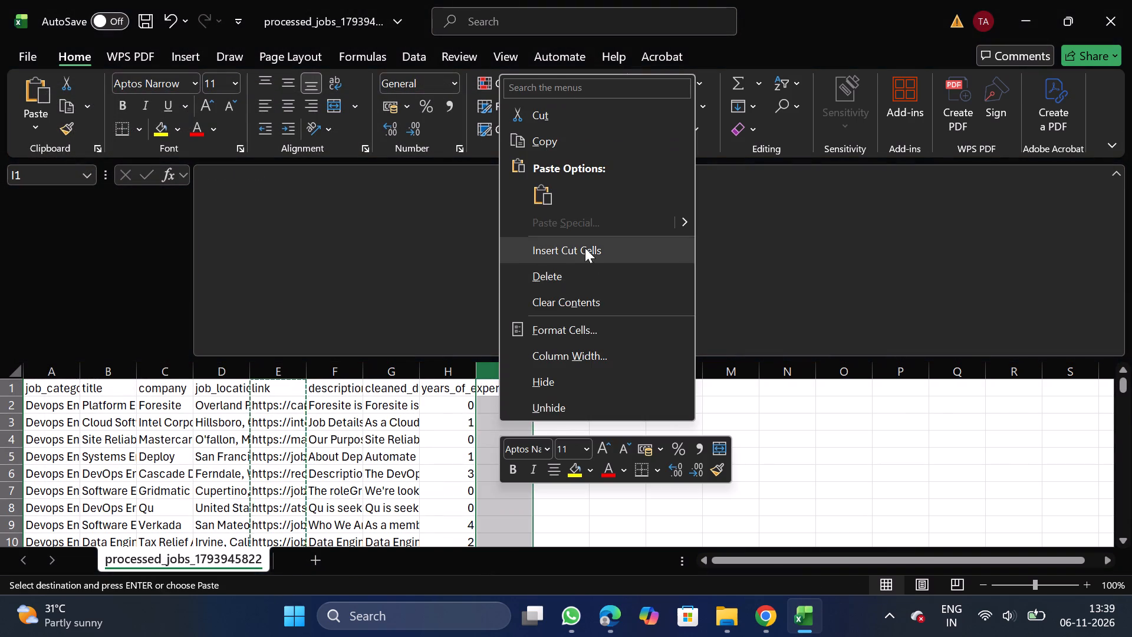
left_click(590, 244)
Move the years_of_experience column in front of the description column, right after job_location.
left_click(389, 367)
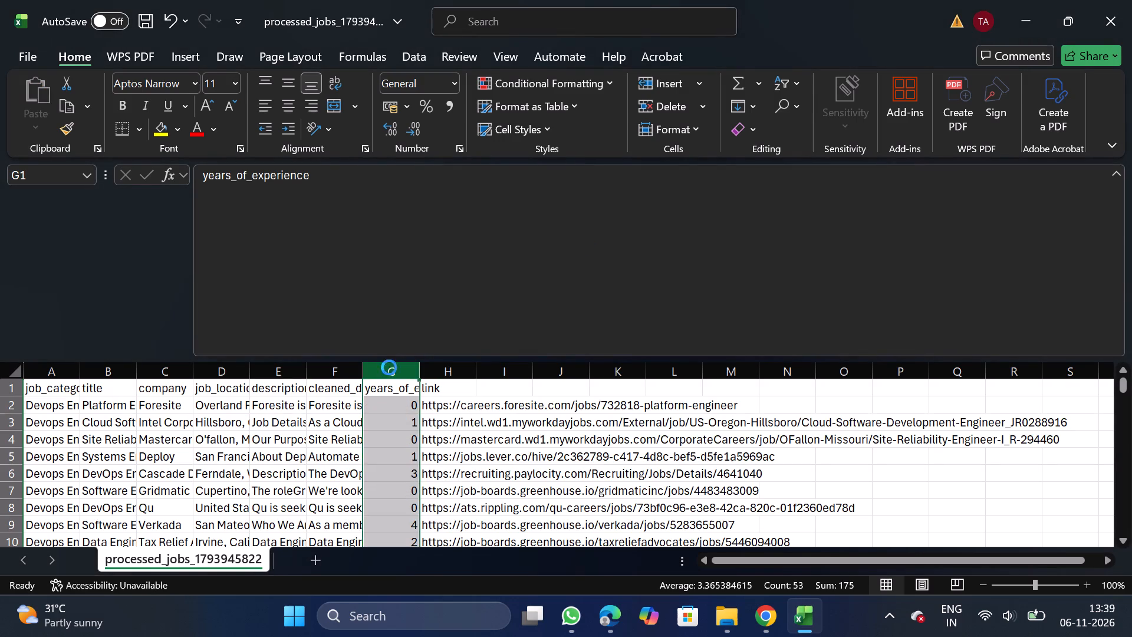
key("ctrl+x")
left_click_drag(272, 377, 271, 441)
right_click(271, 441)
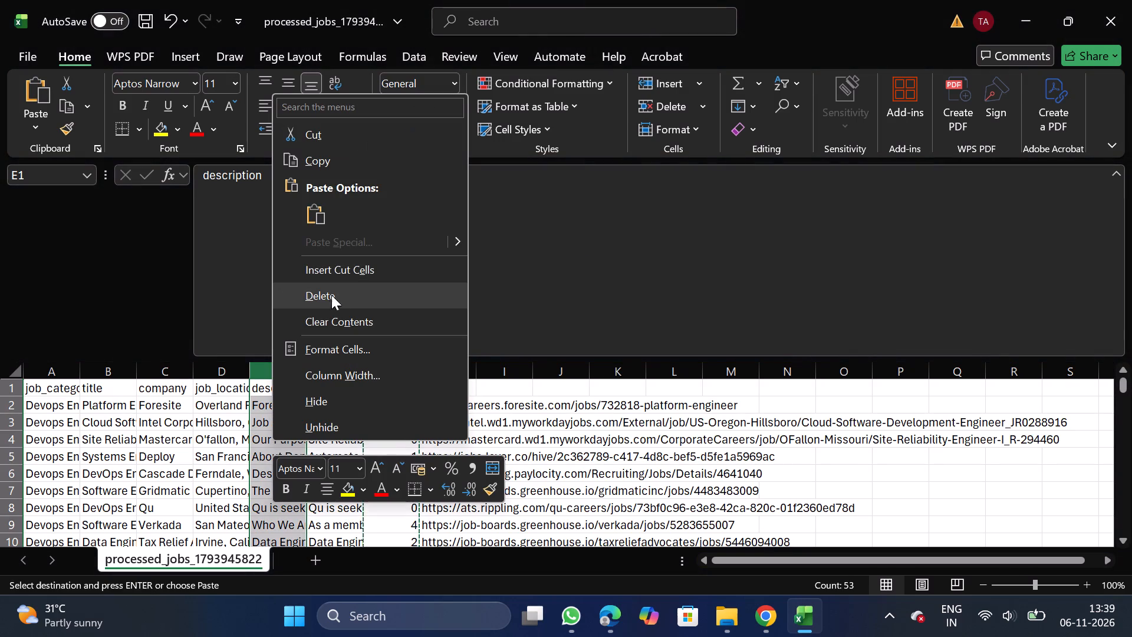
left_click(371, 275)
Rename the cleaned_description header in G1 to description, copying the text from the header in F1.
left_click(345, 386)
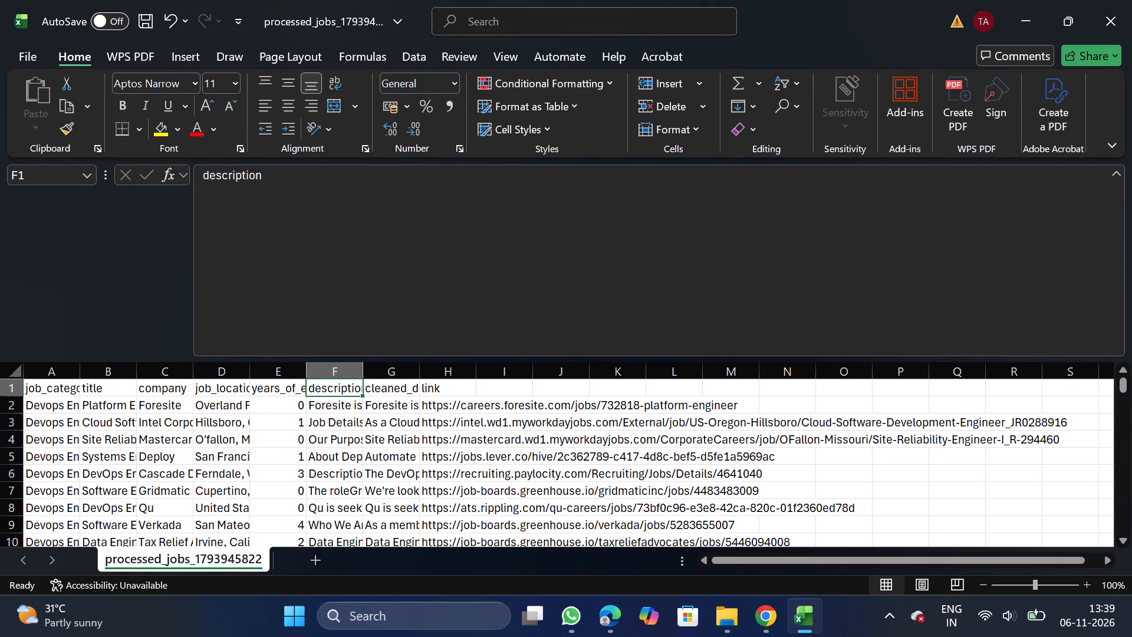
left_click_drag(201, 177, 325, 179)
key("ctrl+c")
left_click(325, 179, "ctrl")
left_click(397, 390)
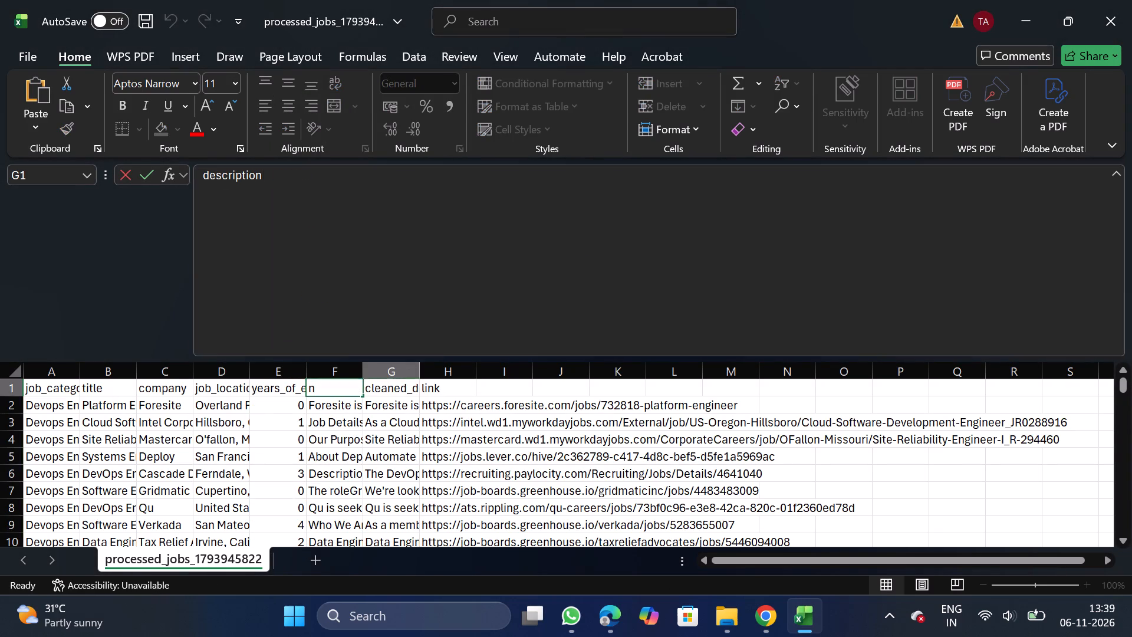
left_click(529, 303)
key("BackSpace")
key("BackSpace")
key("BackSpace")
key("BackSpace")
key("BackSpace")
key("BackSpace")
key("BackSpace")
key("BackSpace")
key("BackSpace")
key("BackSpace")
key("BackSpace")
key("BackSpace")
key("BackSpace")
key("BackSpace")
key("BackSpace")
key("BackSpace")
key("BackSpace")
key("BackSpace")
key("BackSpace")
key("BackSpace")
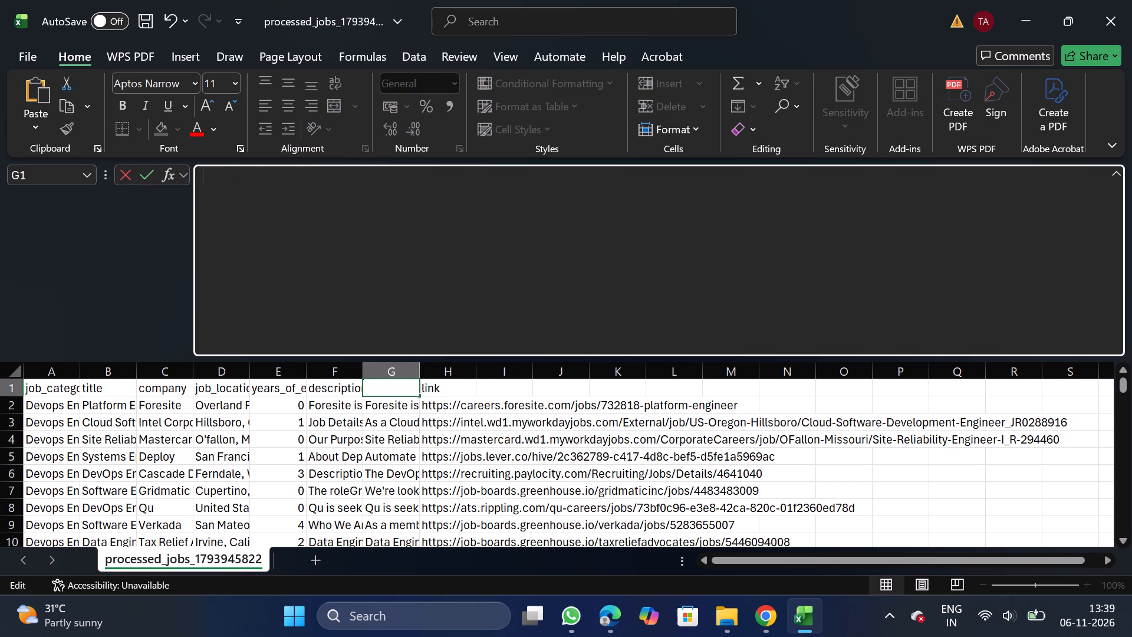
key("ctrl+v")
Clear the header text of the original description column in F1.
left_click_drag(340, 389, 449, 312)
left_click(449, 312)
key("BackSpace")
key("BackSpace")
key("BackSpace")
key("BackSpace")
key("BackSpace")
key("BackSpace")
key("BackSpace")
key("BackSpace")
key("BackSpace")
key("BackSpace")
key("BackSpace")
key("BackSpace")
key("BackSpace")
key("BackSpace")
key("BackSpace")
key("BackSpace")
key("BackSpace")
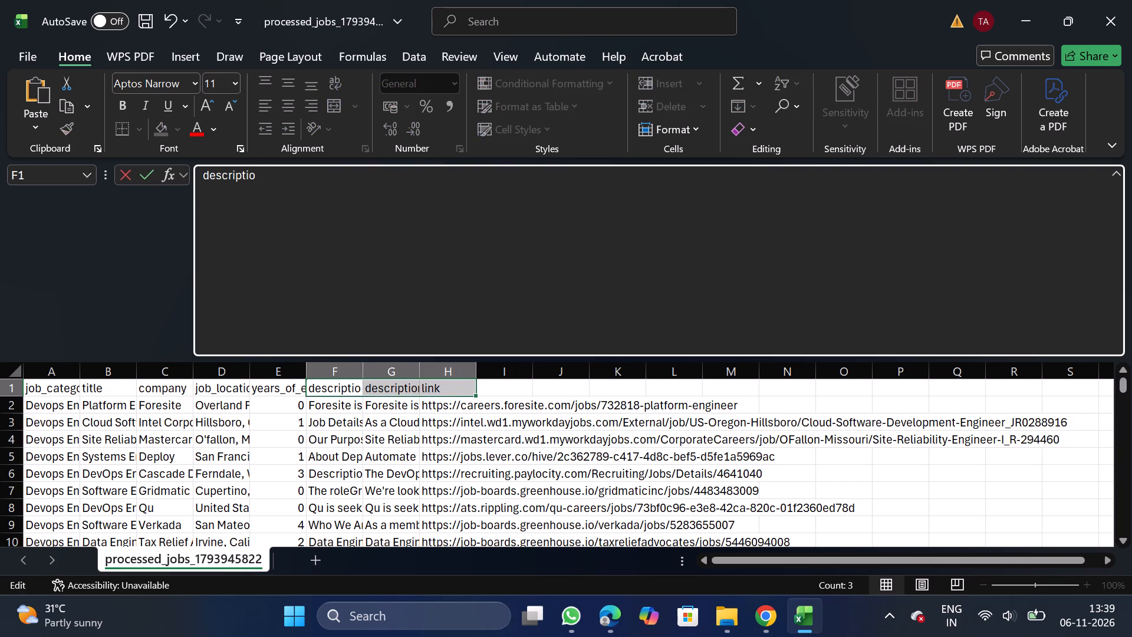
Switch to Chrome and open the Create Job page in the NextGenApply dashboard.
left_click(755, 599)
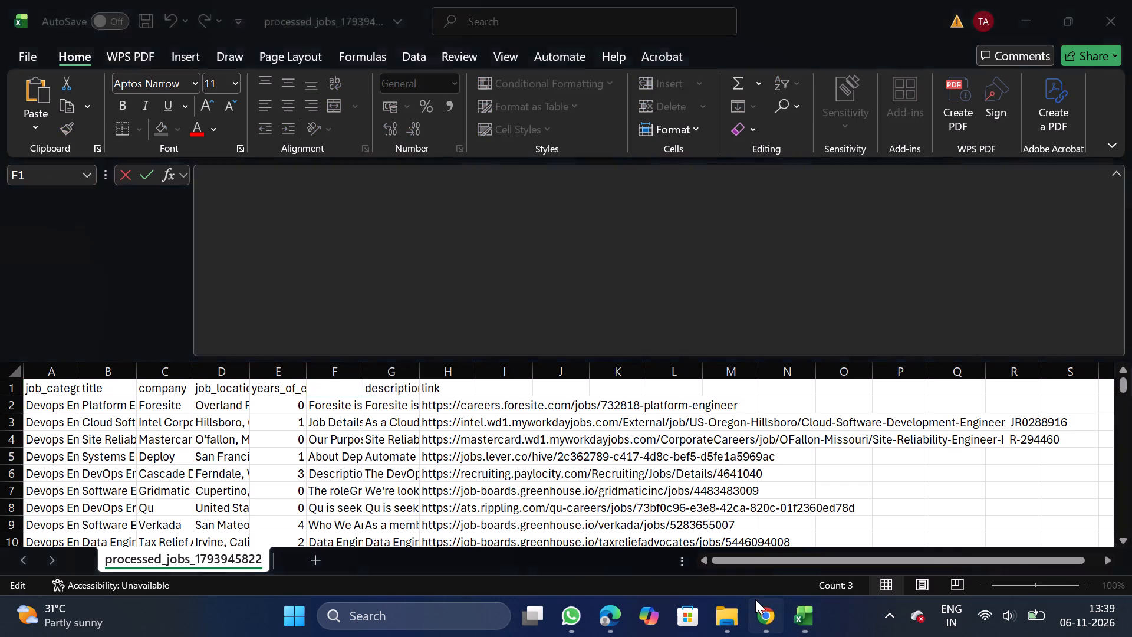
left_click(83, 182)
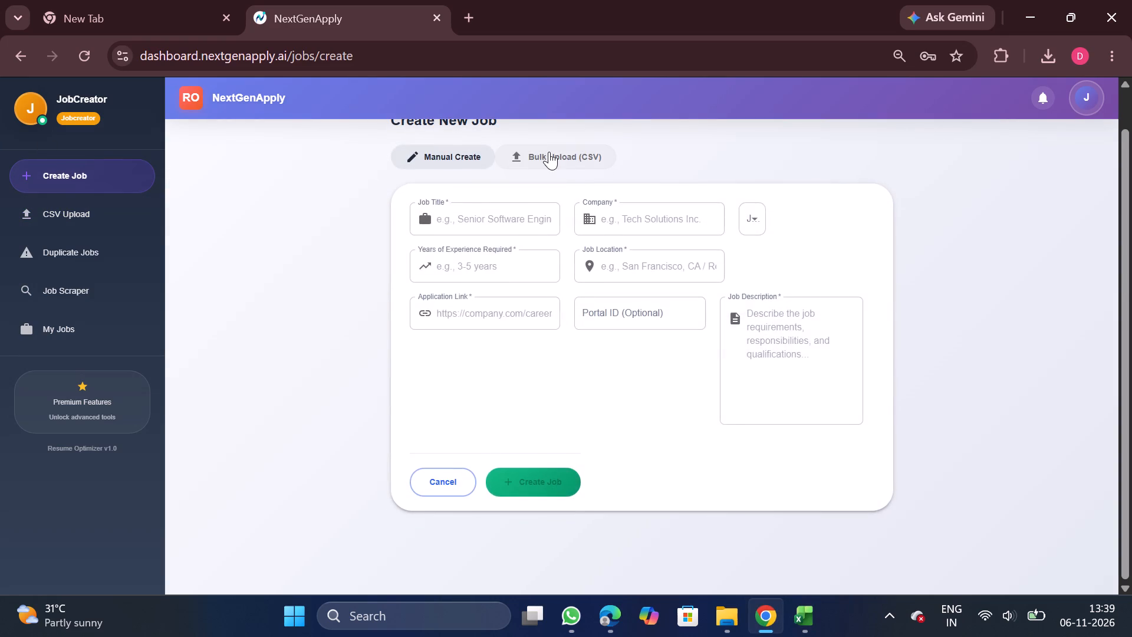
Copy the required column name original_description from the bulk CSV upload instructions and enter it as the F1 header in Excel.
left_click(549, 152)
double_click(635, 291)
key("ctrl+c")
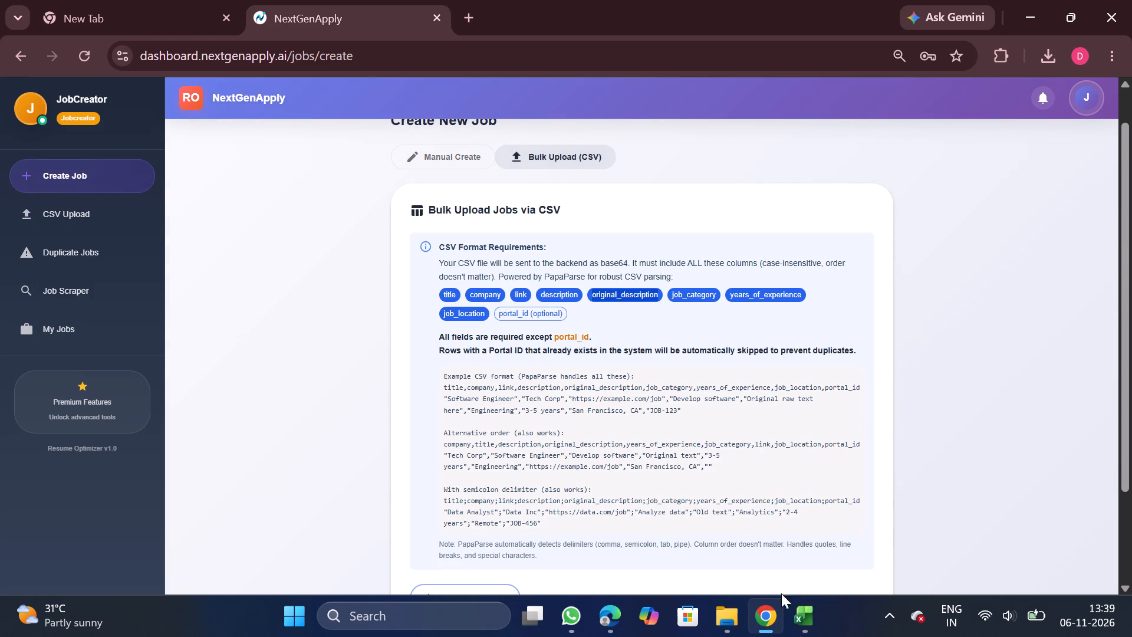
left_click(794, 610)
key("ctrl+v")
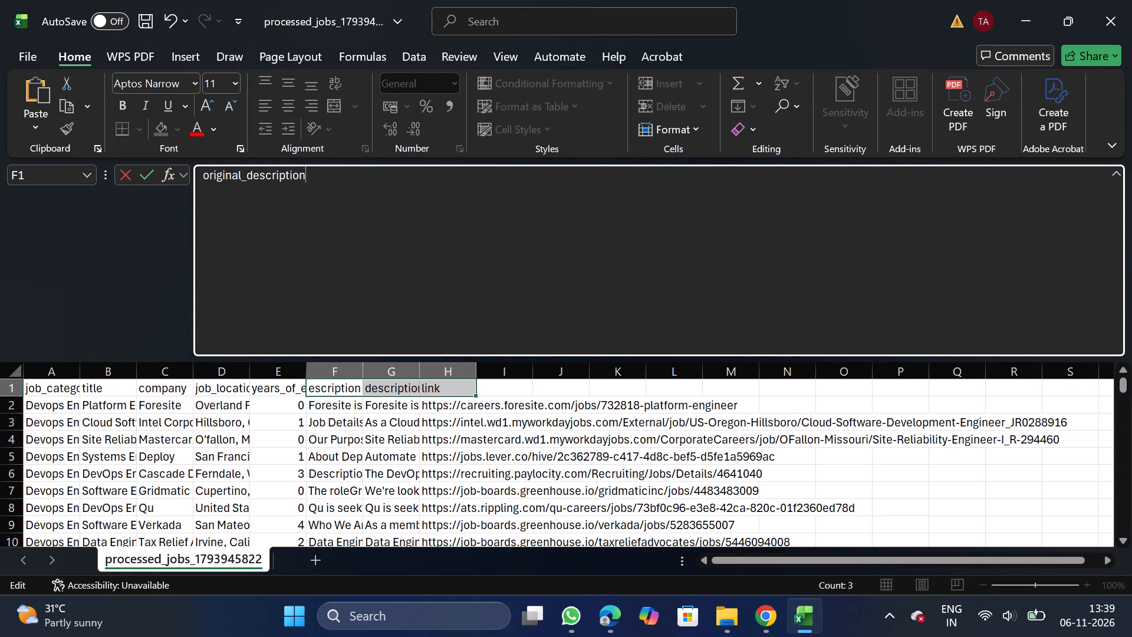
left_click(120, 369)
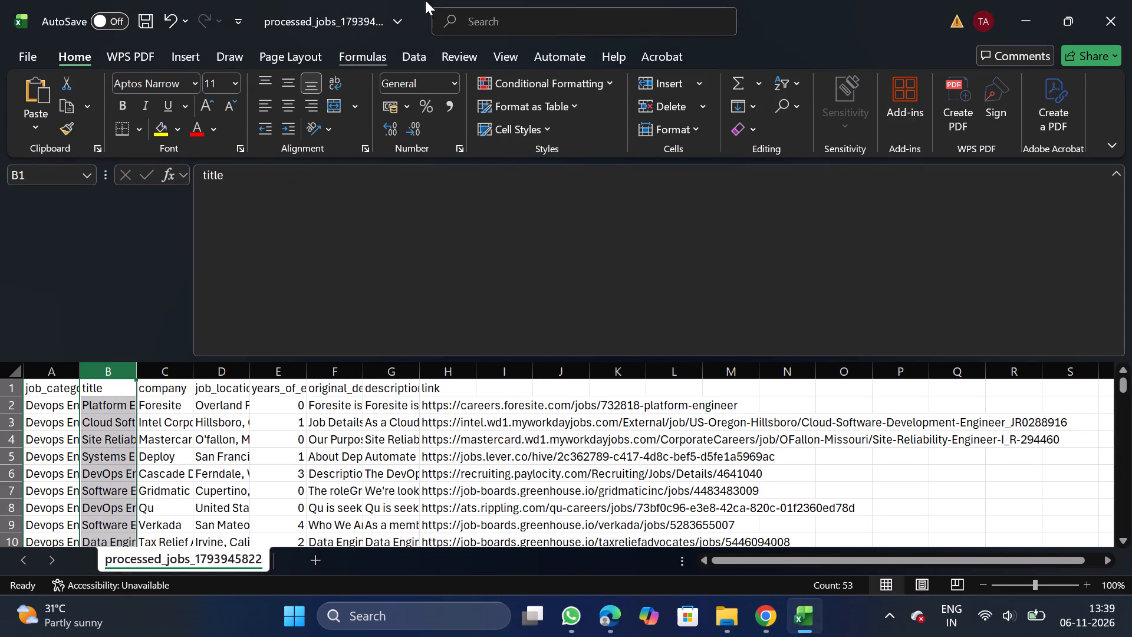
Replace all cells that exactly match United States with Remote in the job_location column.
left_click(228, 375)
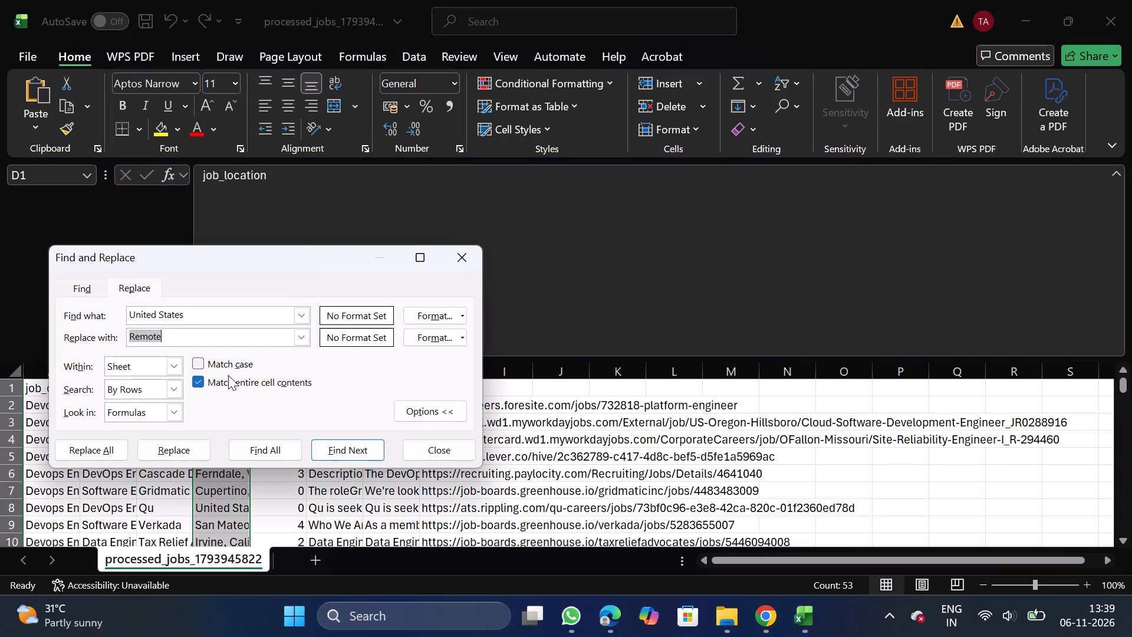
key("BackSpace")
type("emote")
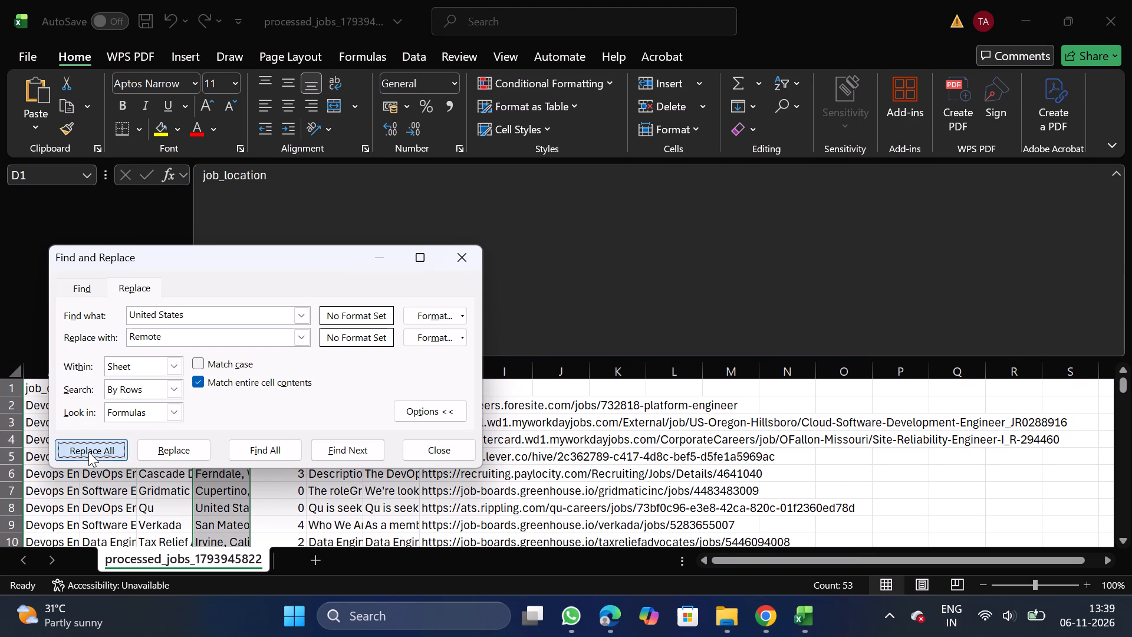
left_click(88, 452)
left_click(381, 407)
left_click(462, 267)
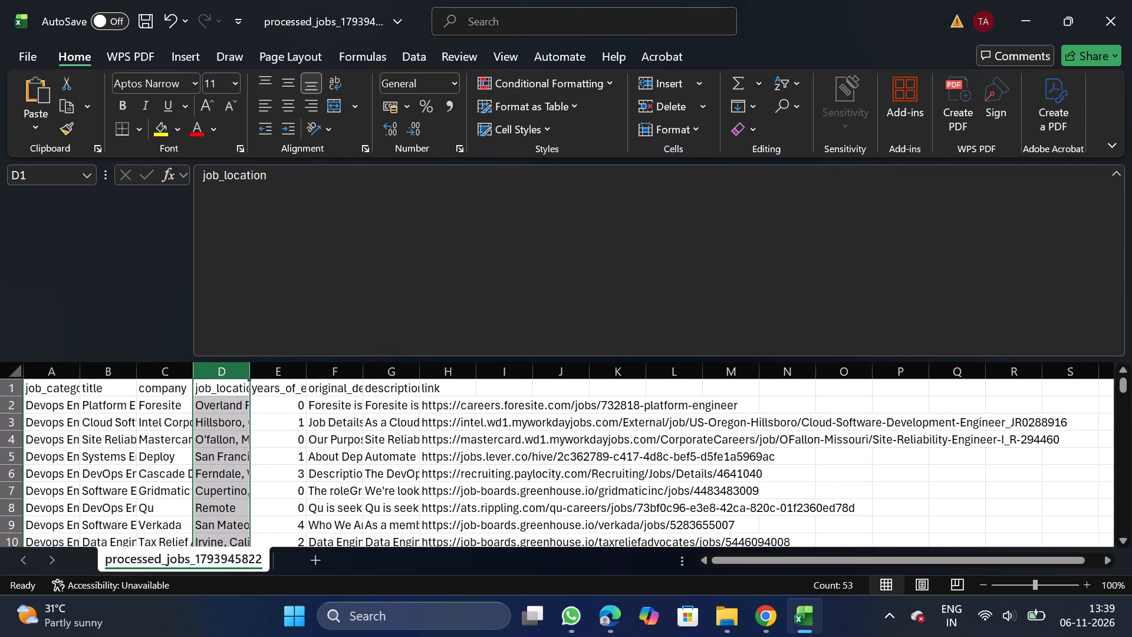
Add a filter to the title column, clear all titles, and select Air Intake System Product Design and Release Engineer and Cloud Sales Specialist.
left_click(113, 372)
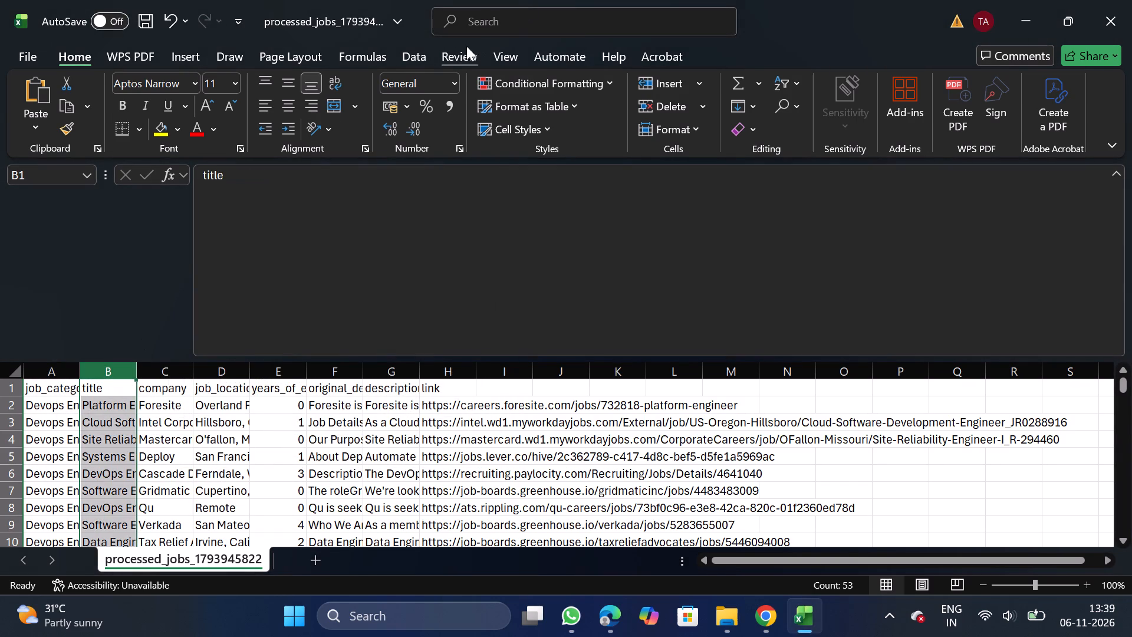
left_click_drag(416, 55, 579, 103)
left_click(579, 103)
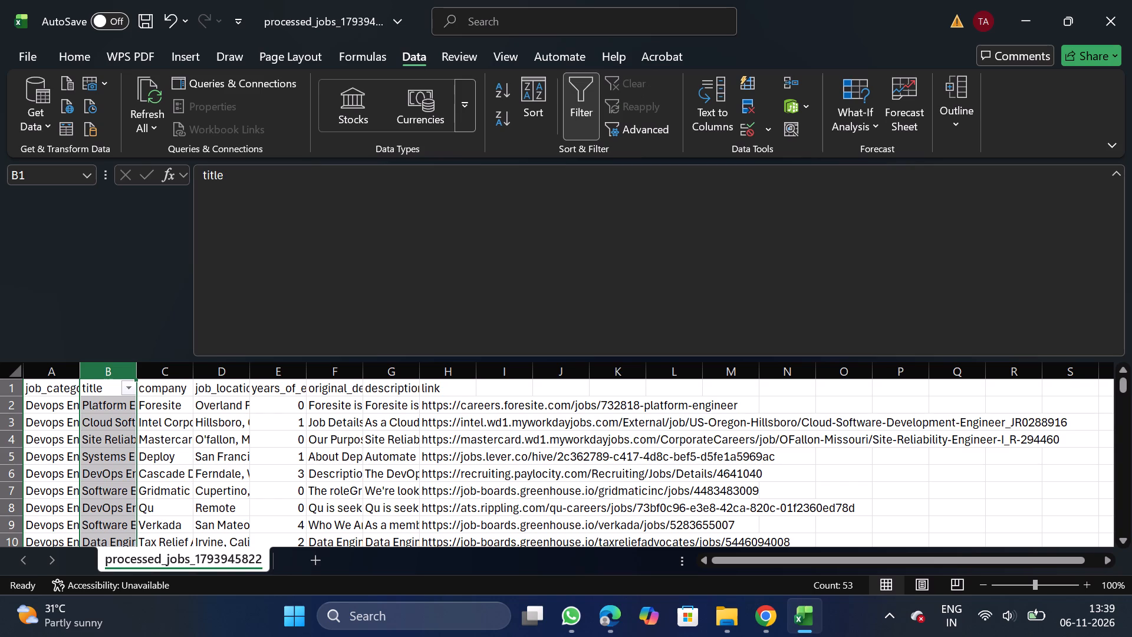
left_click(130, 388)
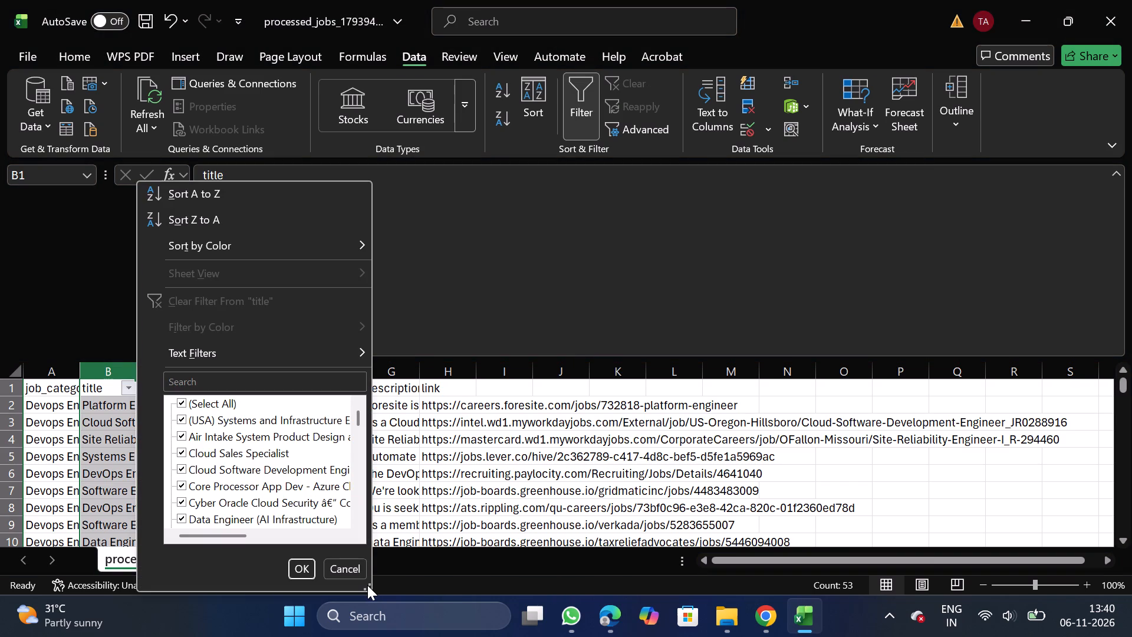
double_click(369, 591)
left_click_drag(369, 591, 986, 636)
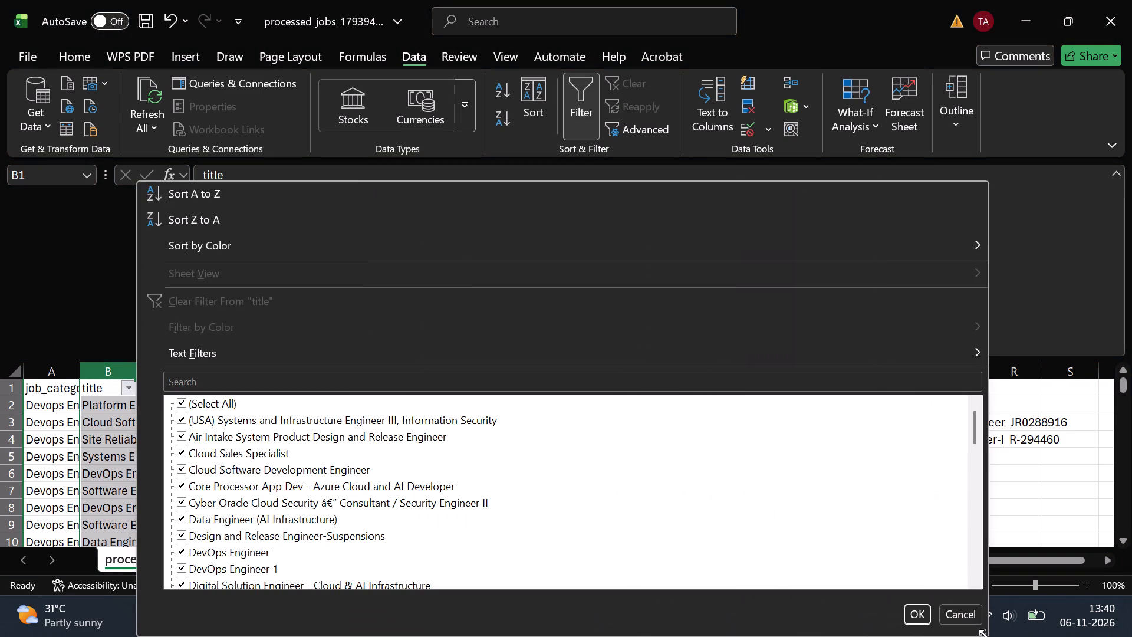
left_click(199, 402)
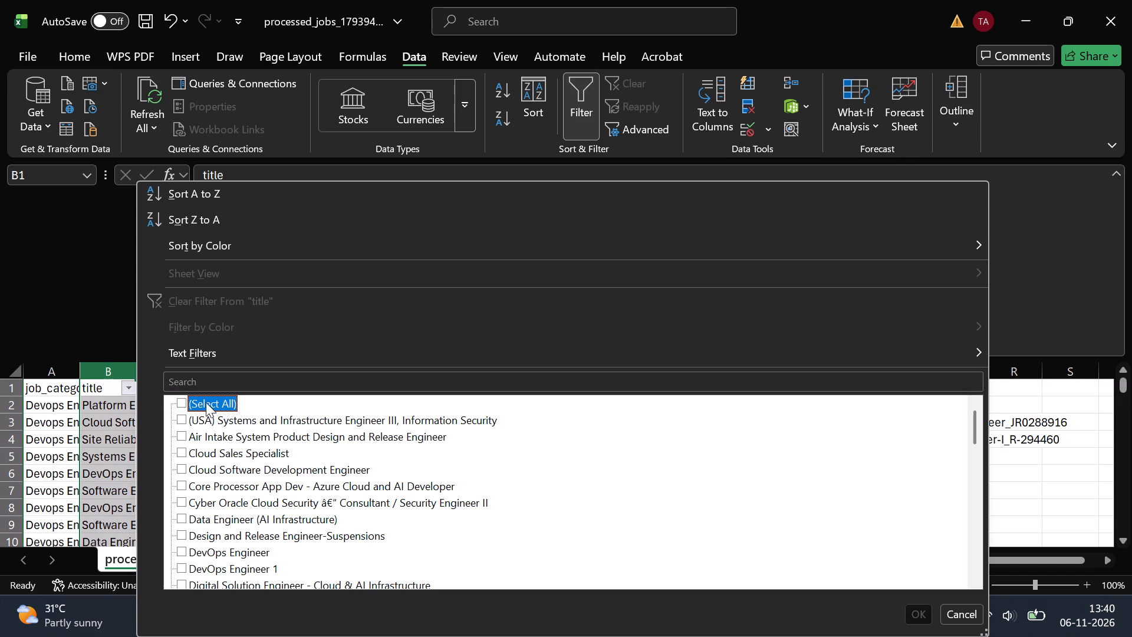
left_click(321, 432)
left_click(270, 451)
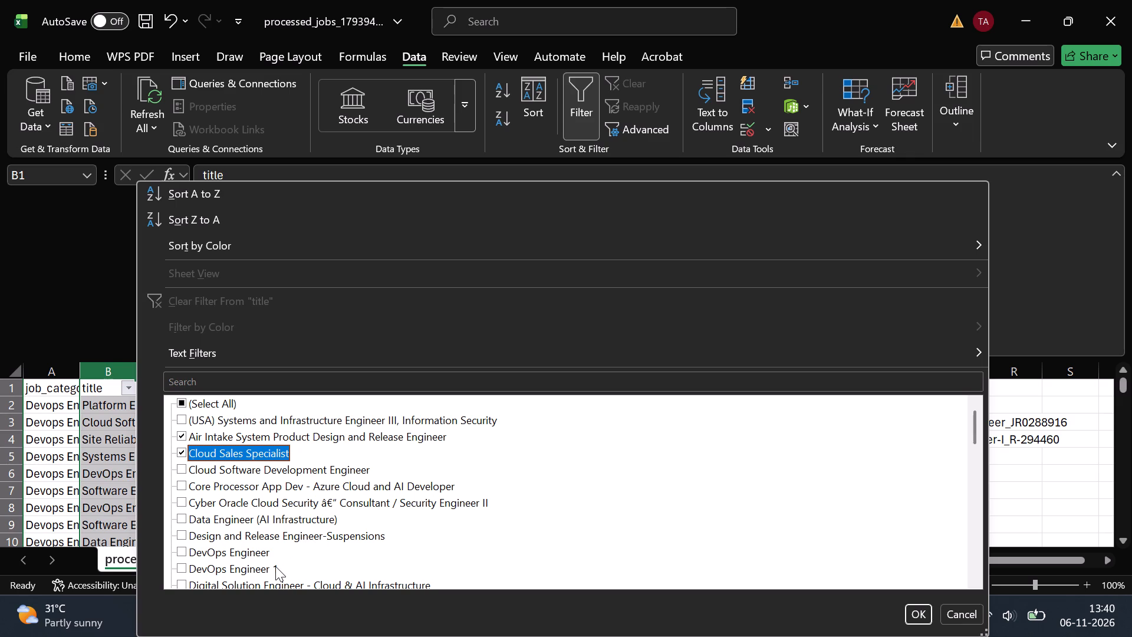
Add PAS - SharePoint & Power Platform Engineer Consulting Manager- Multiple Locations 1 and Roof Mechanisms Systems Design & Release Engineer to the title filter selection.
scroll(275, 566, "down", 1)
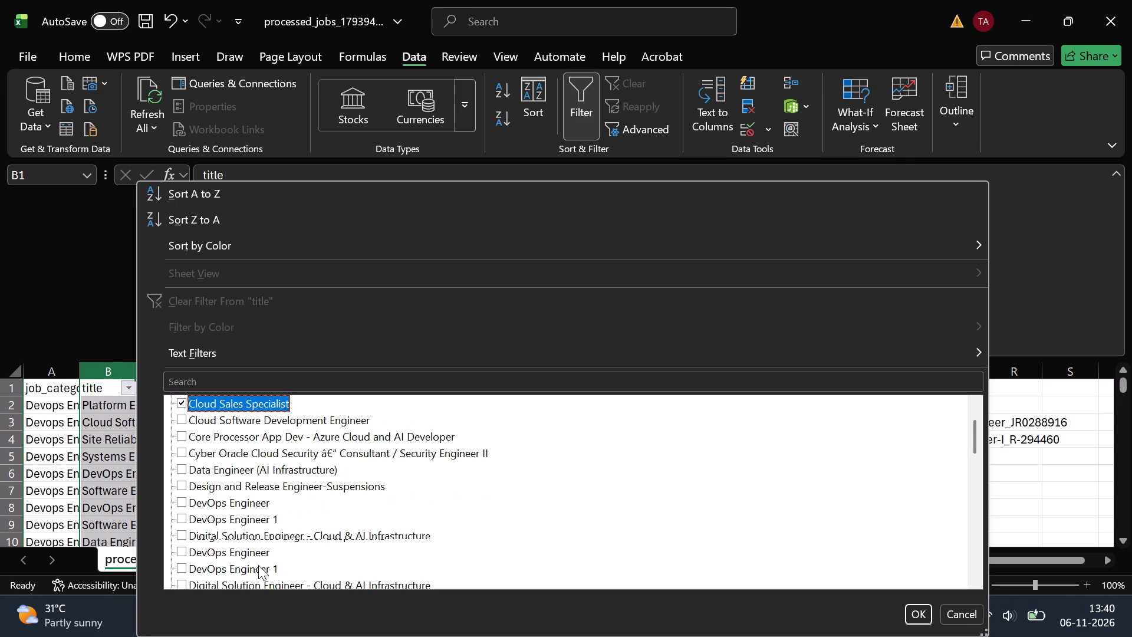
scroll(258, 565, "down", 4)
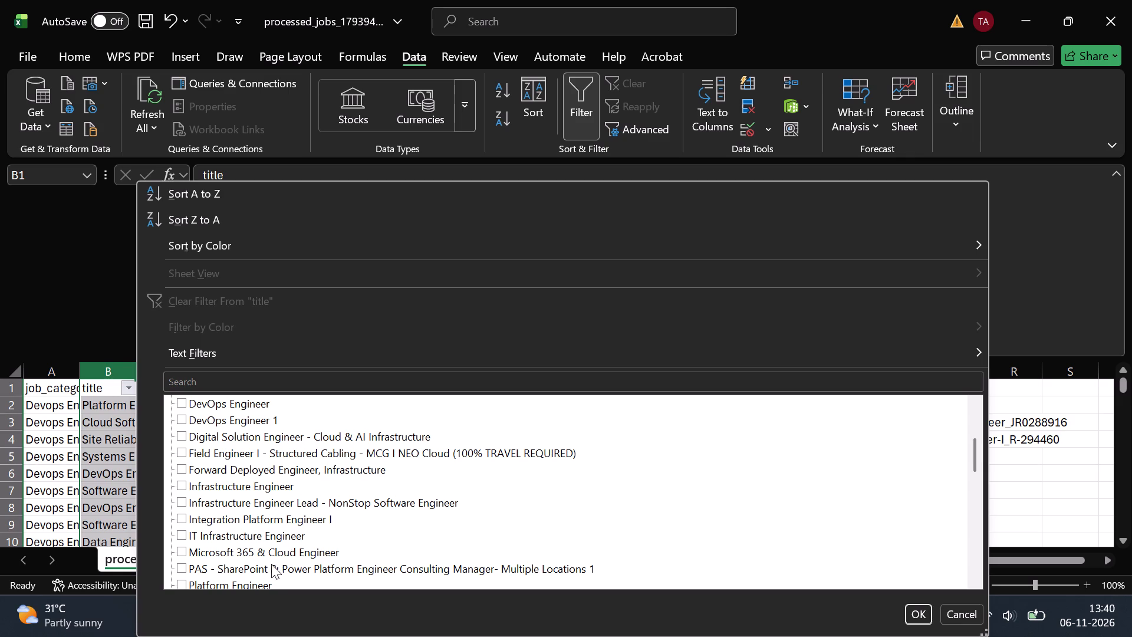
left_click(265, 569)
scroll(265, 569, "down", 1)
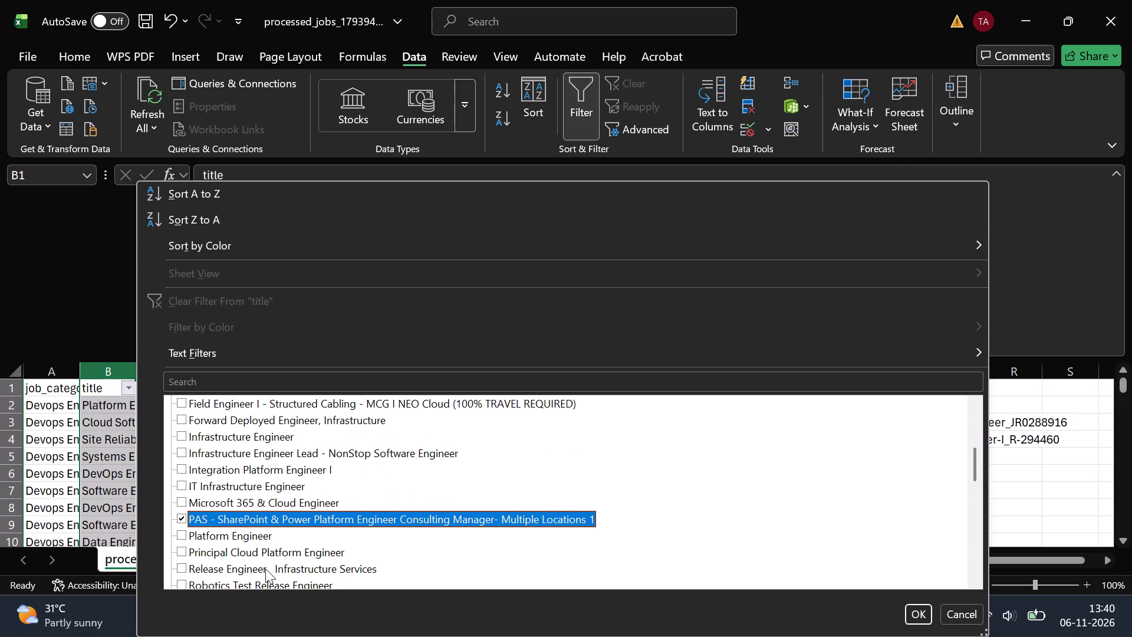
scroll(265, 569, "down", 2)
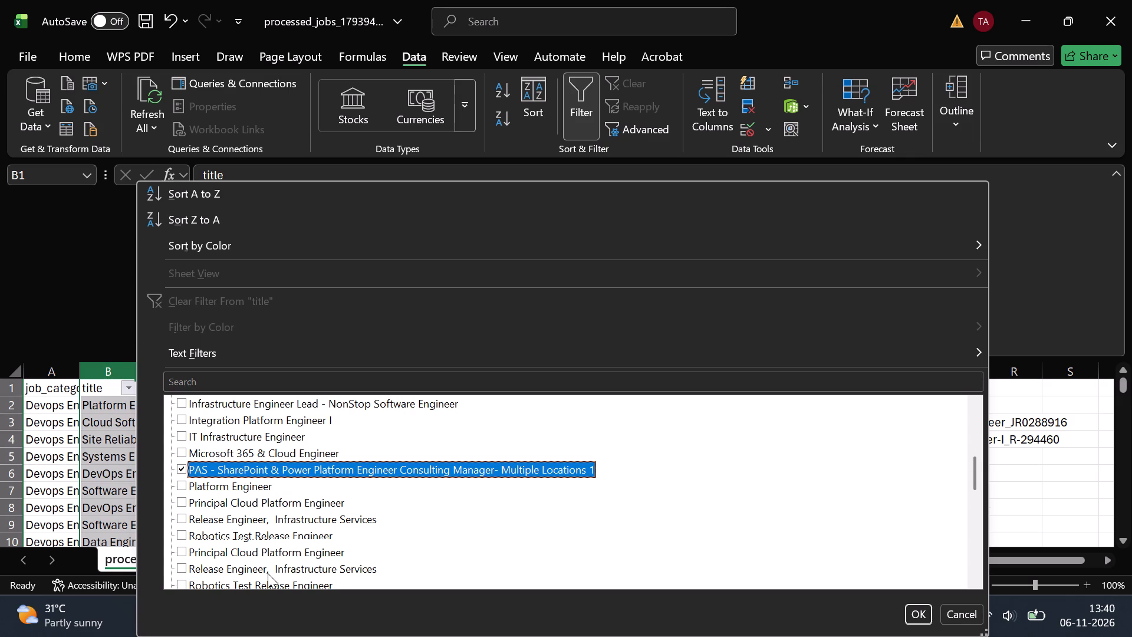
scroll(268, 573, "down", 1)
left_click(289, 553)
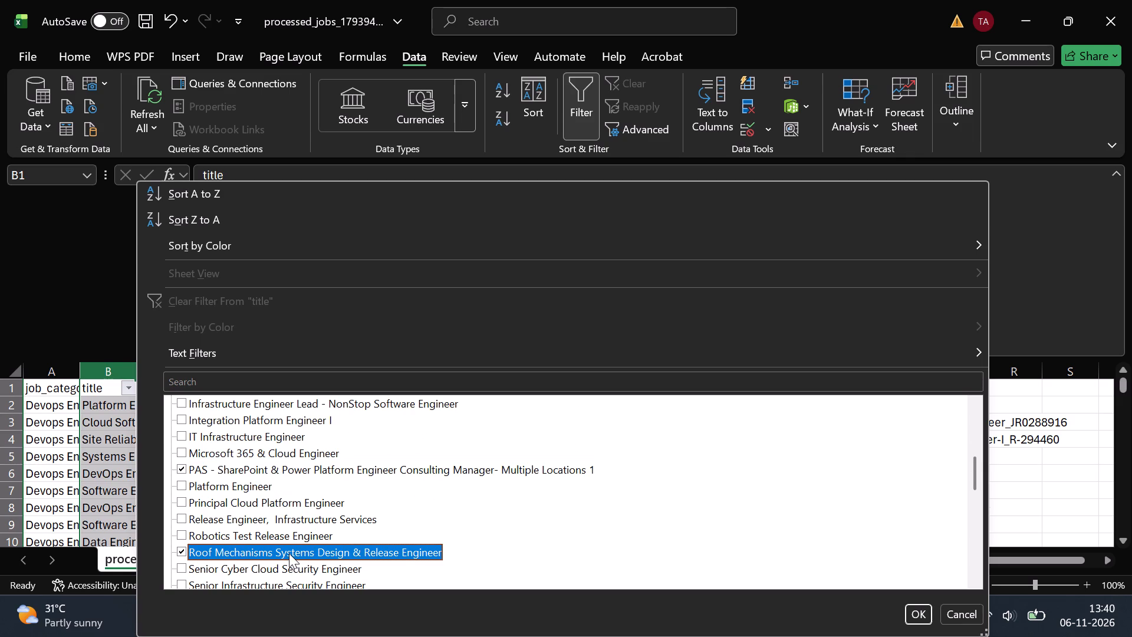
Check the remaining titles in the filter list, include (Blanks) in the selection, and apply the title filter.
scroll(273, 570, "down", 1)
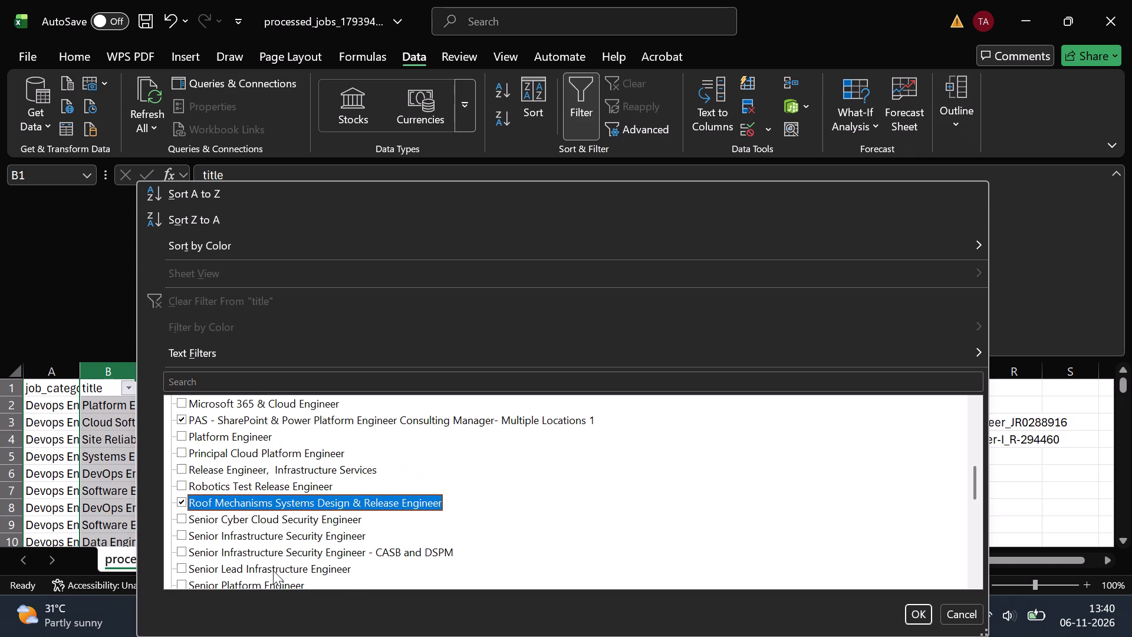
scroll(273, 570, "down", 2)
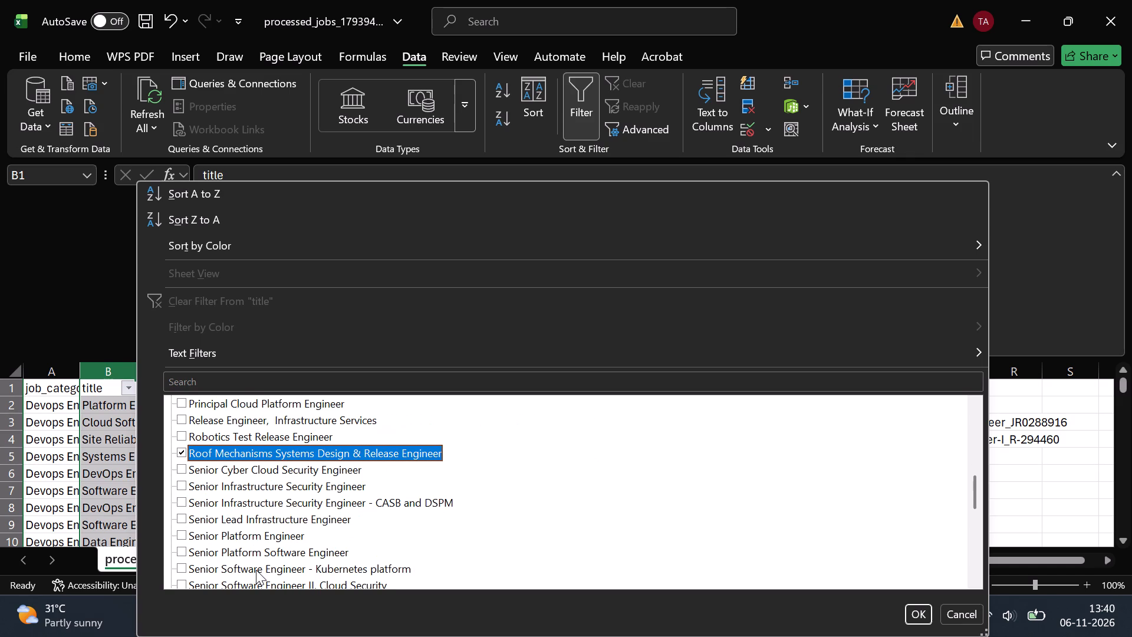
scroll(256, 570, "down", 2)
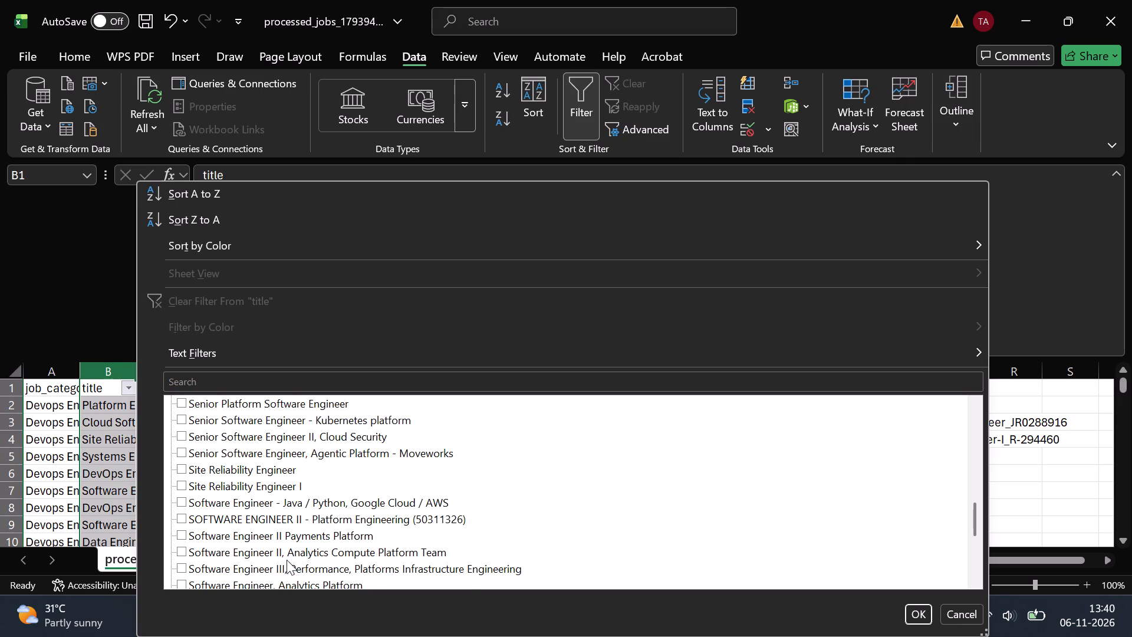
scroll(287, 565, "down", 1)
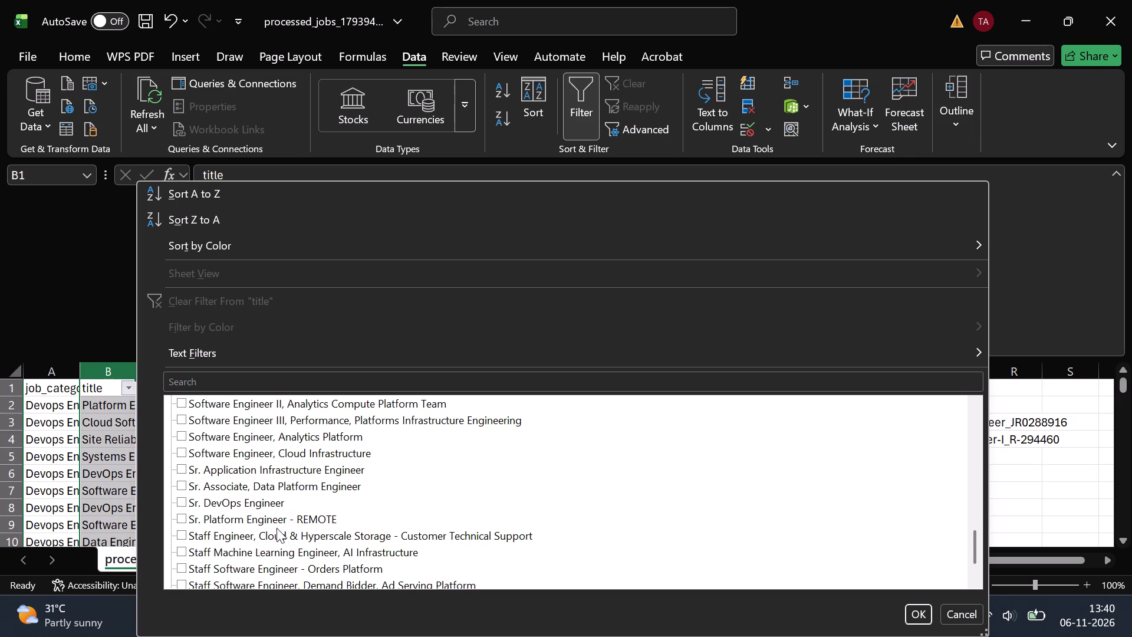
left_click(323, 533)
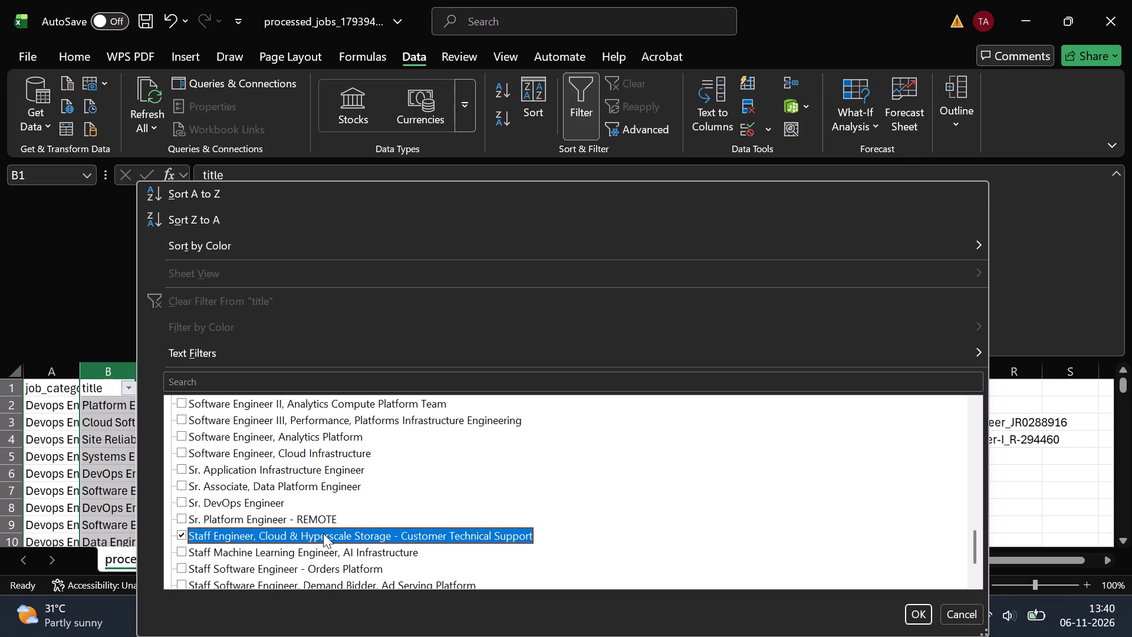
left_click(323, 533)
scroll(292, 582, "down", 1)
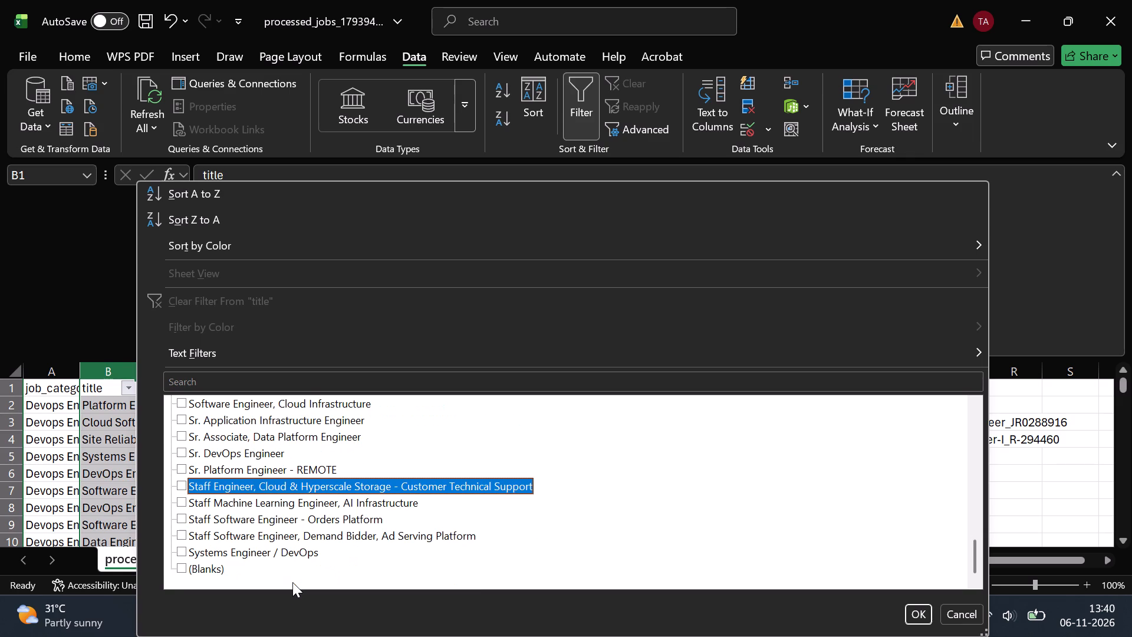
left_click(207, 568)
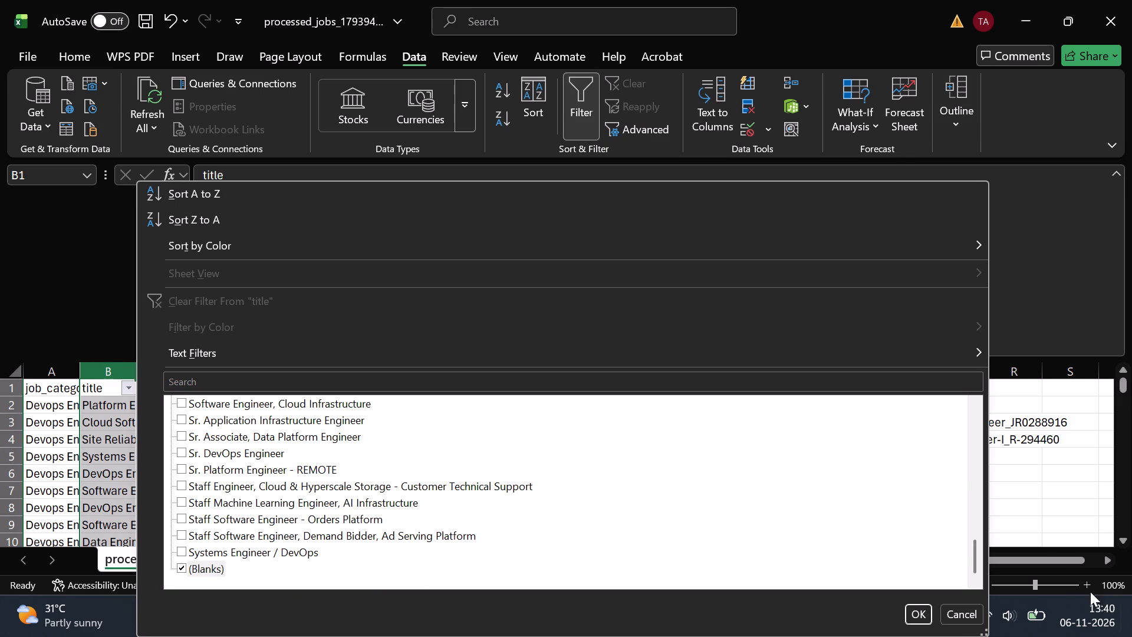
left_click(919, 617)
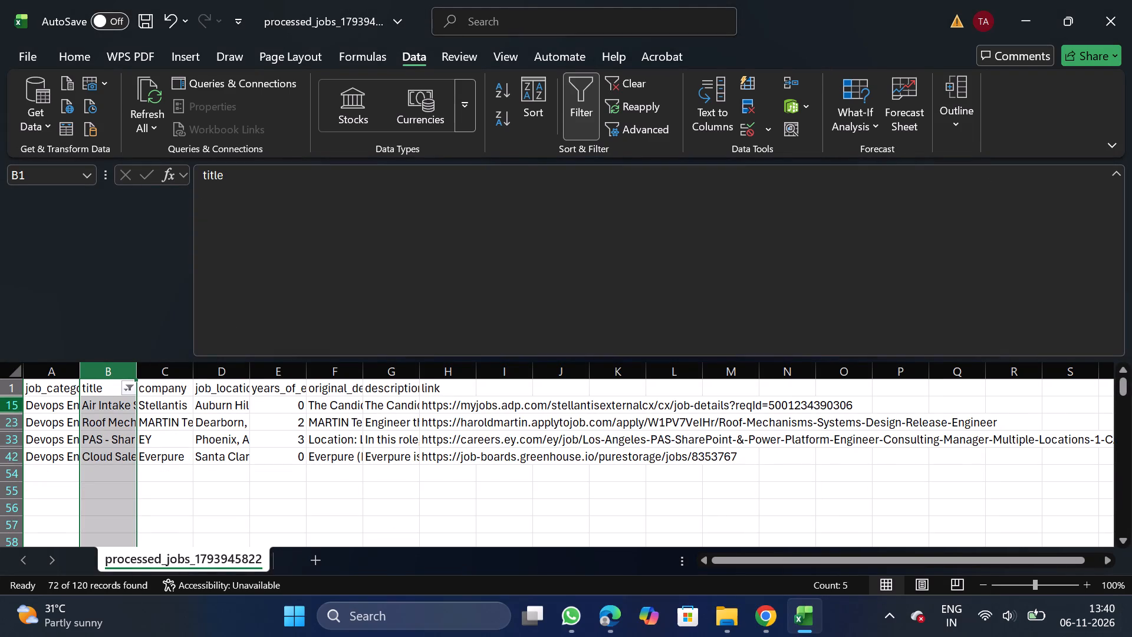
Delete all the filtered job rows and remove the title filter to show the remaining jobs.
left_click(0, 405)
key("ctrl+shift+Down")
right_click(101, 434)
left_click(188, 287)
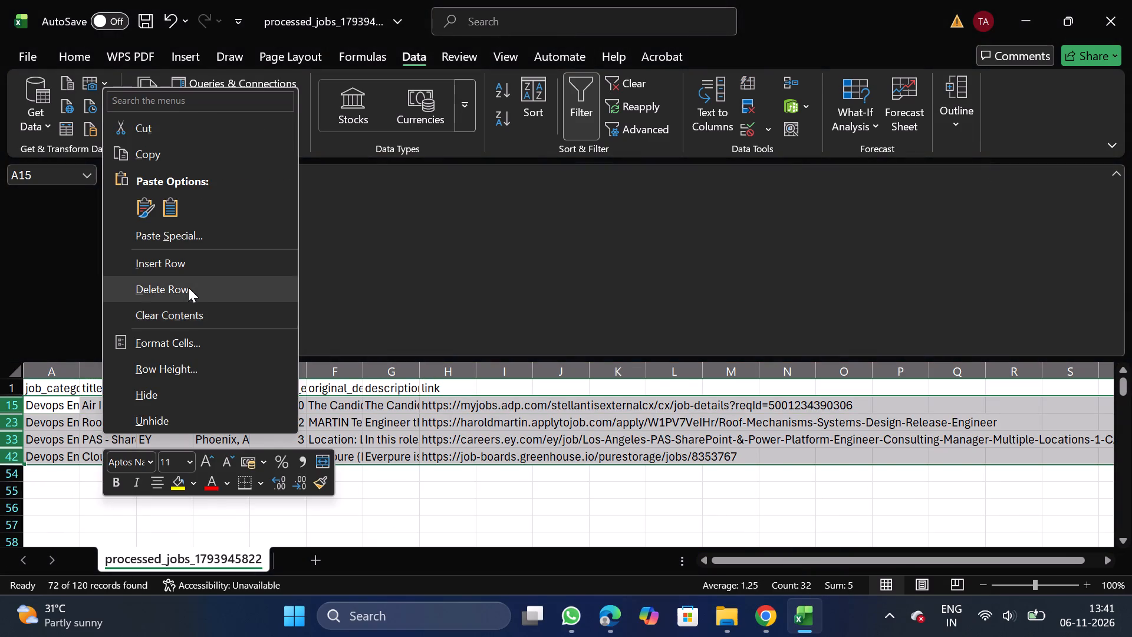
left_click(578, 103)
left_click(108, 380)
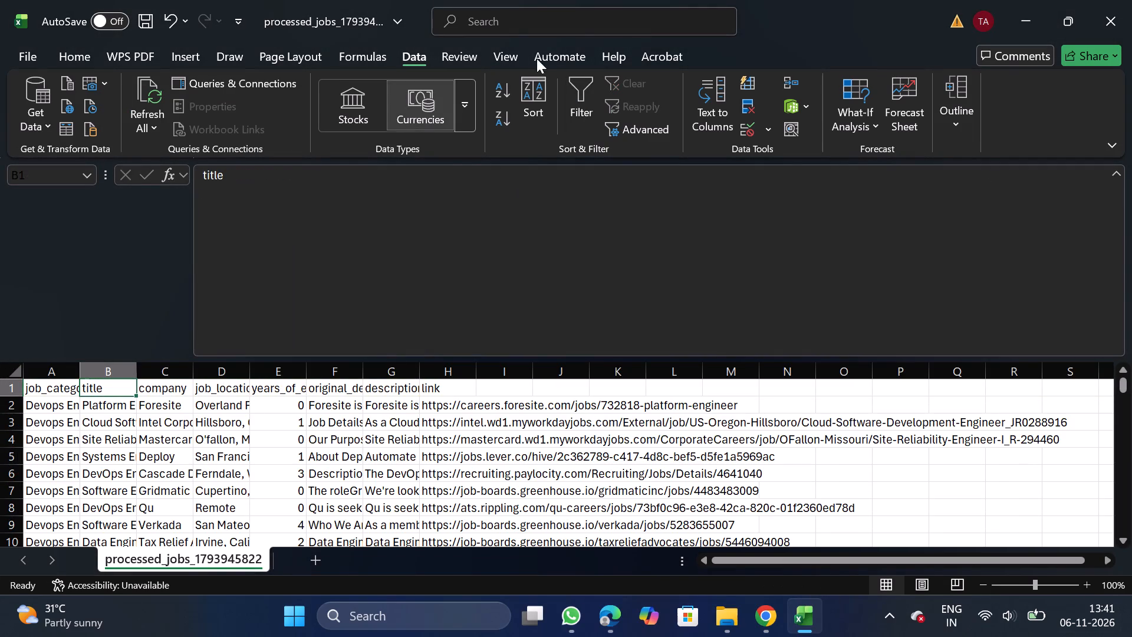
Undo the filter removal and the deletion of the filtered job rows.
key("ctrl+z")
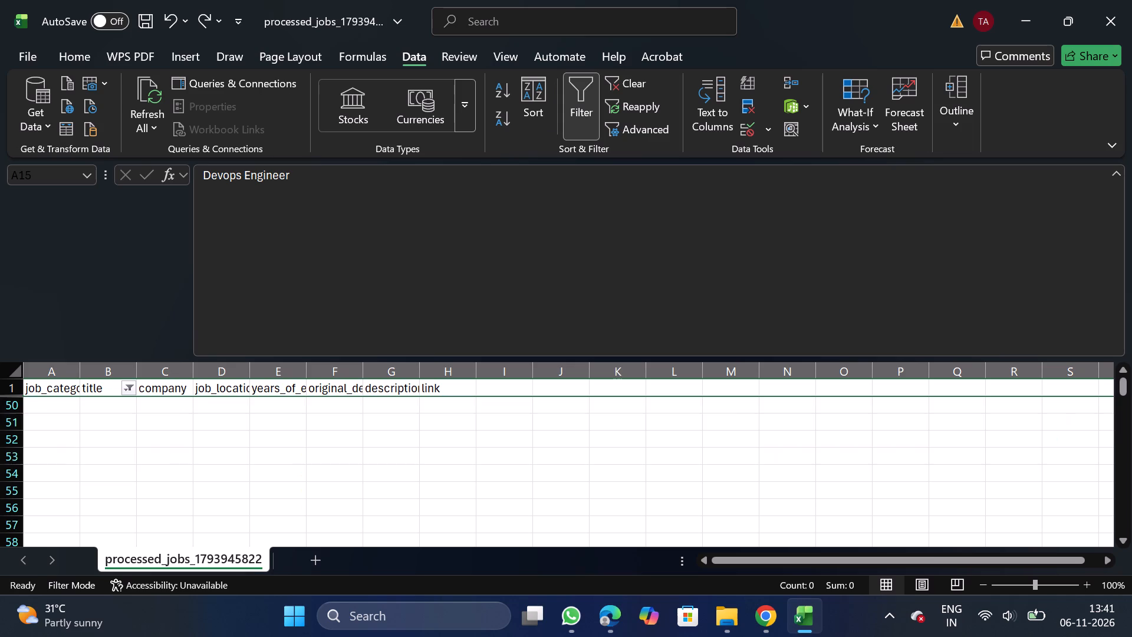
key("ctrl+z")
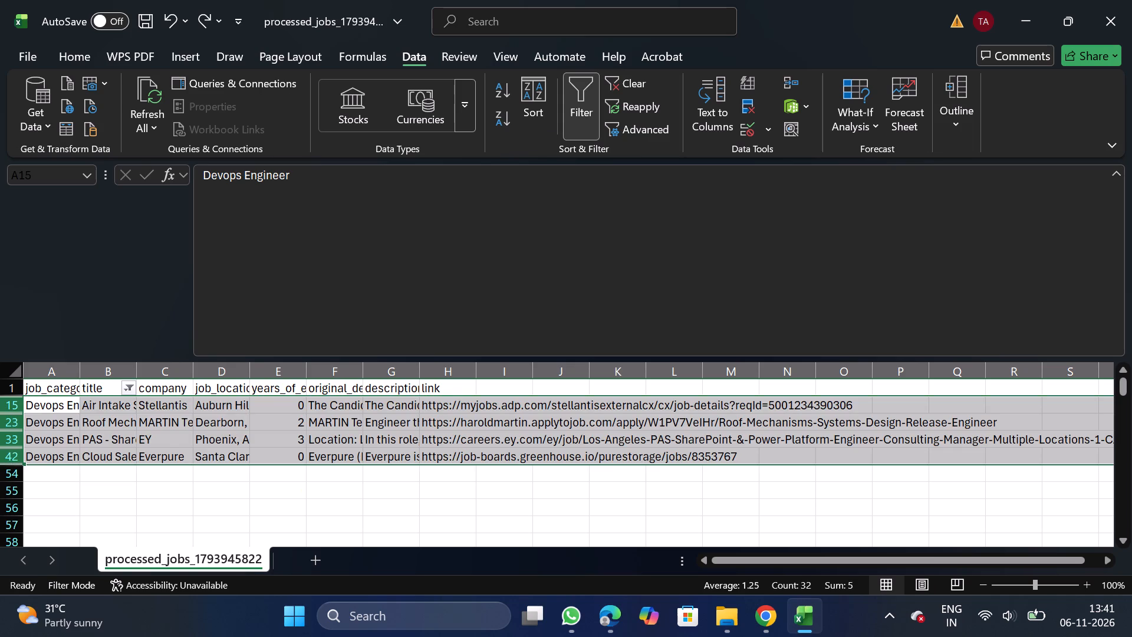
Widen the title column until the full job titles of the filtered rows can be read.
left_click_drag(135, 374, 484, 401)
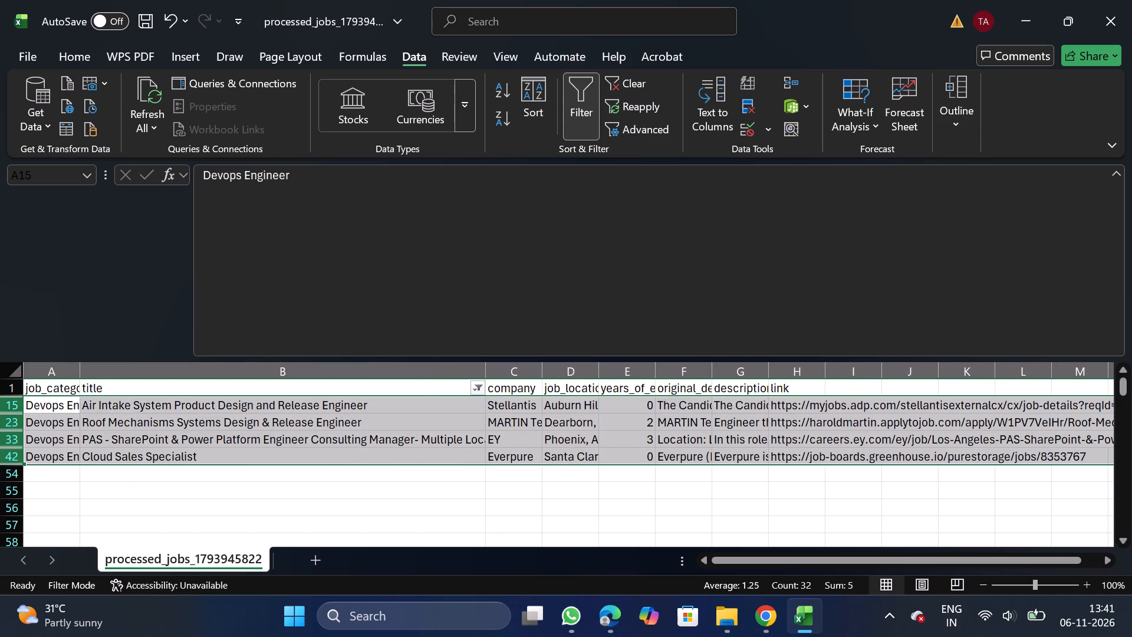
left_click_drag(485, 373, 727, 375)
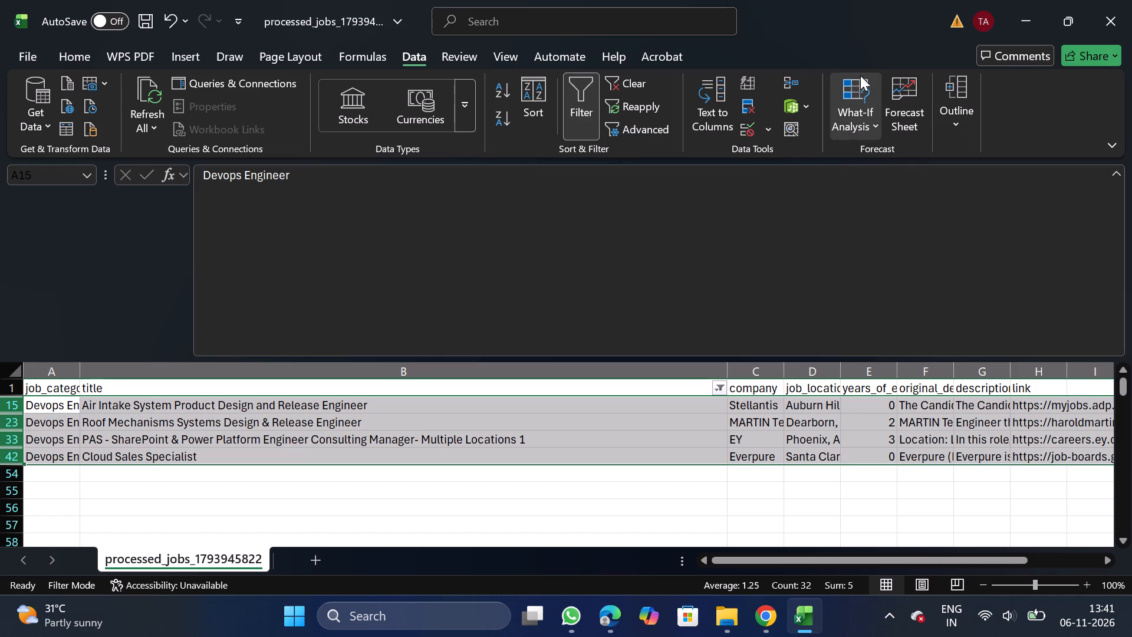
Delete the four filtered irrelevant job rows and turn off the title filter.
right_click(124, 438)
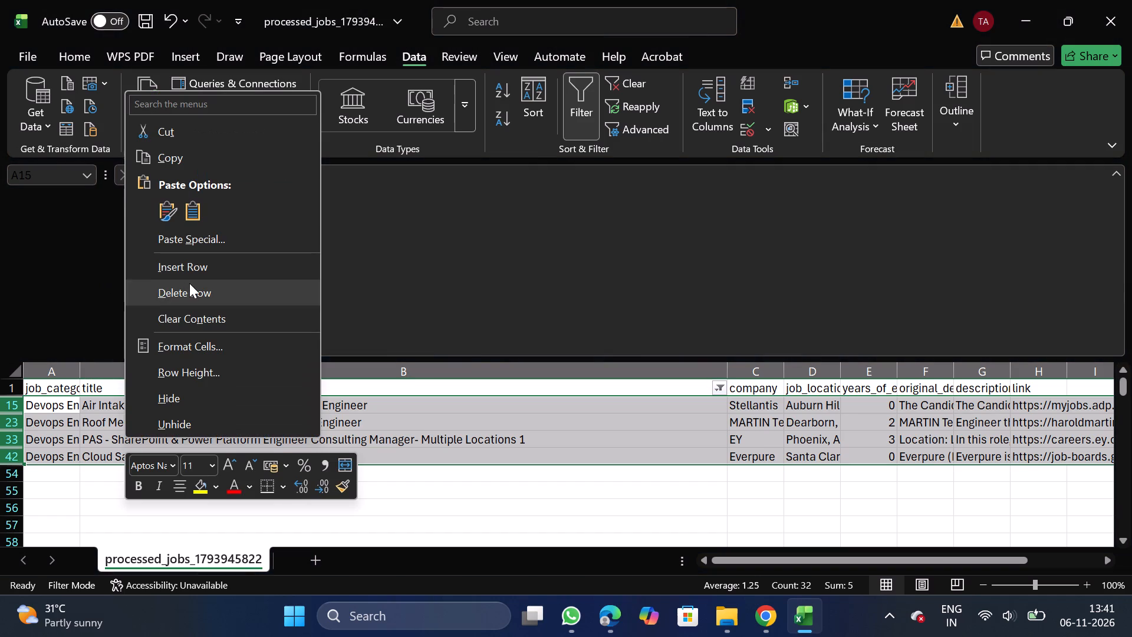
left_click(189, 283)
left_click(577, 90)
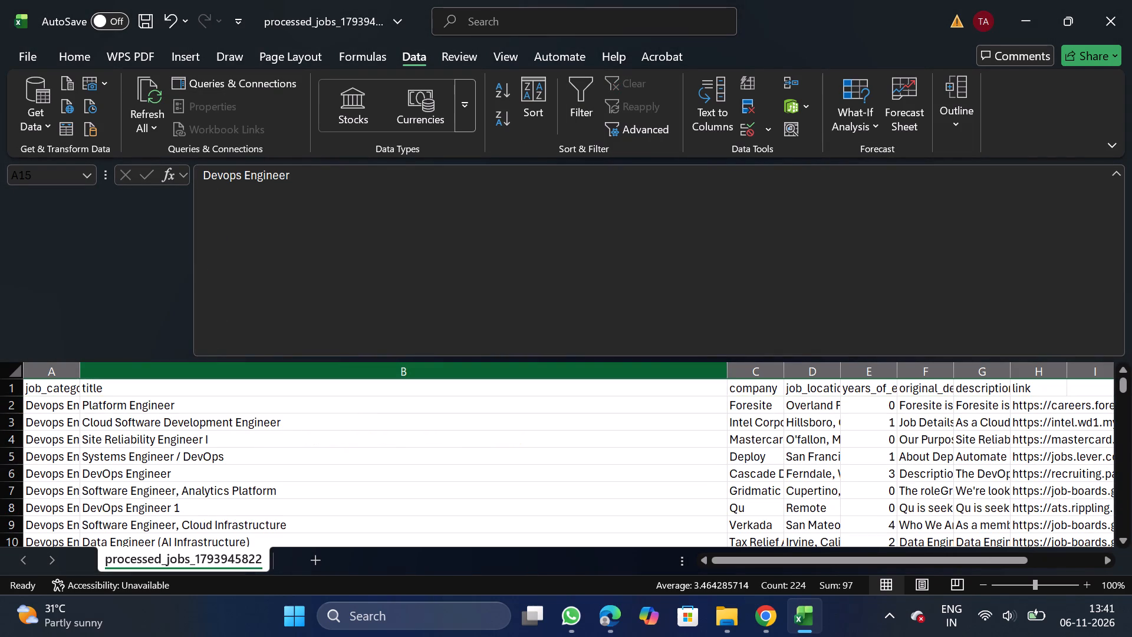
Narrow the title column so that all the columns through link fit in view.
left_click(363, 389)
left_click_drag(726, 371, 718, 371)
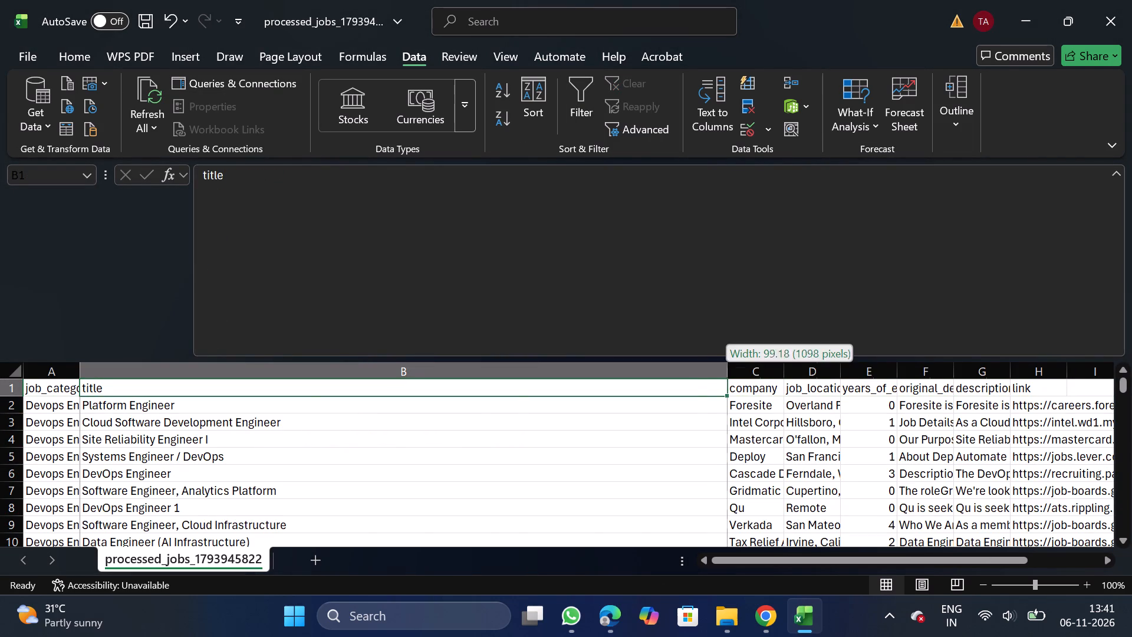
left_click_drag(718, 371, 254, 364)
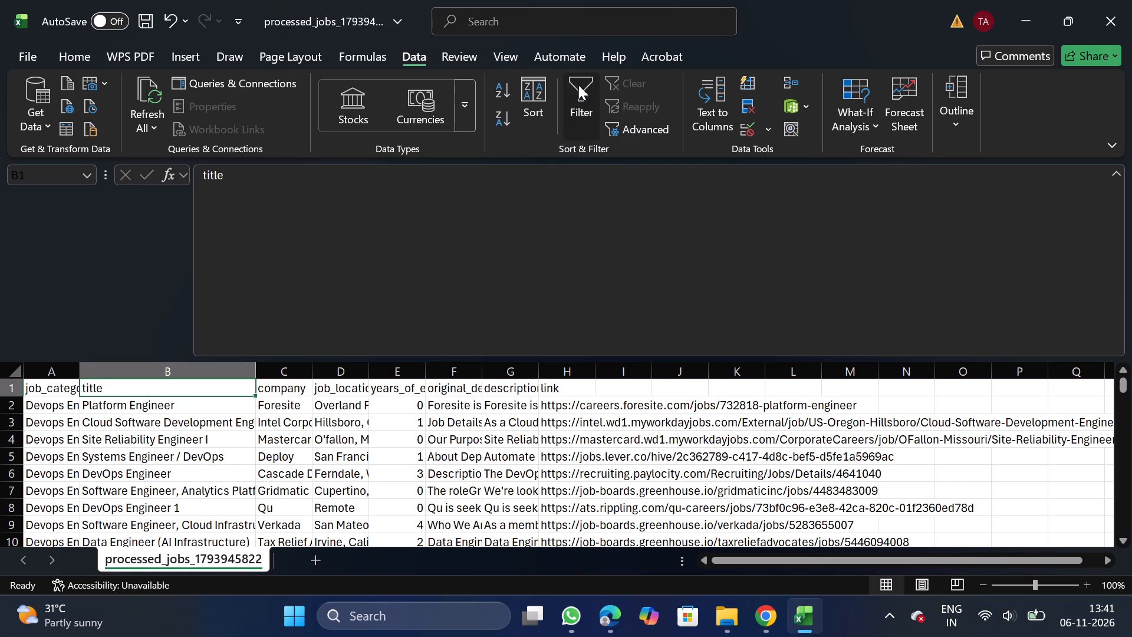
Filter the job titles by "lead" to review the matching rows, and turn the filter off again.
left_click(578, 85)
left_click(246, 385)
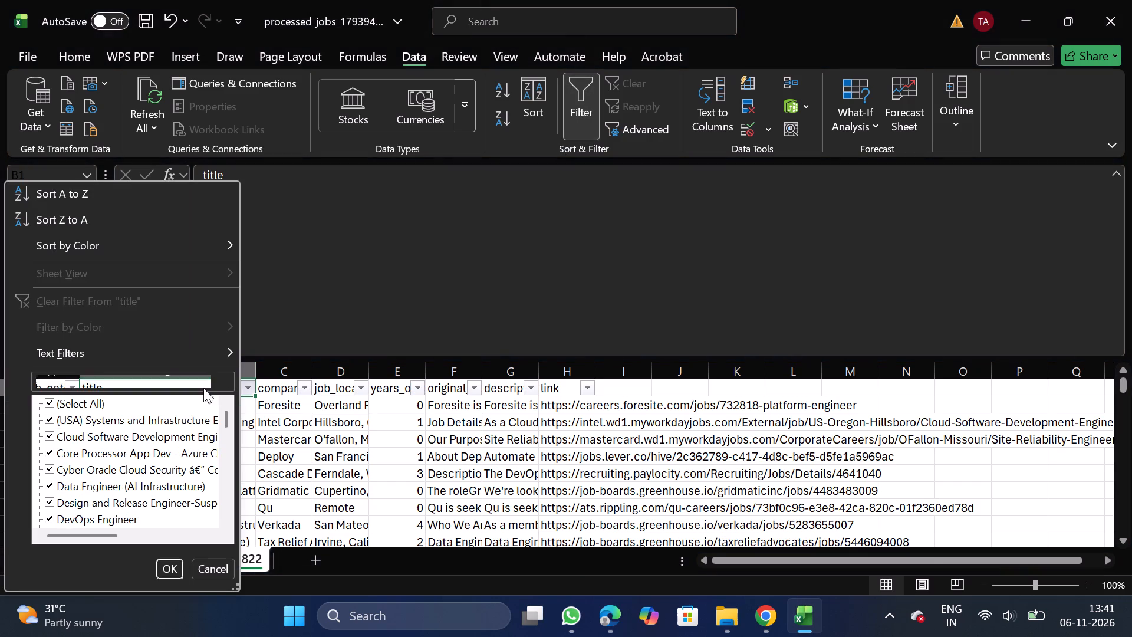
left_click(180, 384)
type("lead")
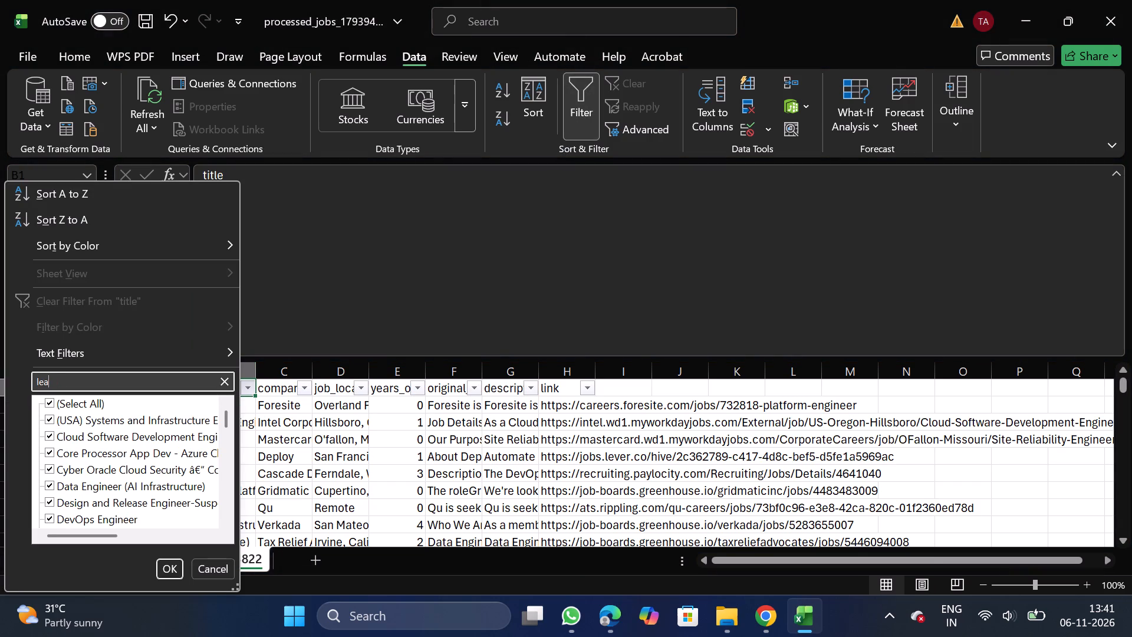
key("BackSpace")
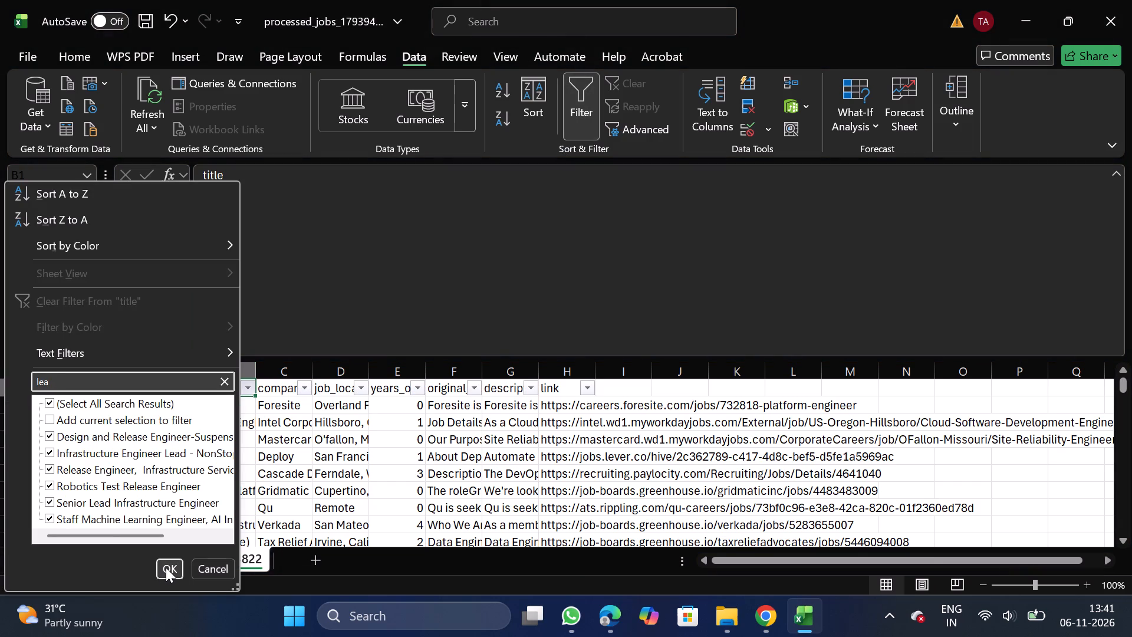
key("d")
left_click(170, 579)
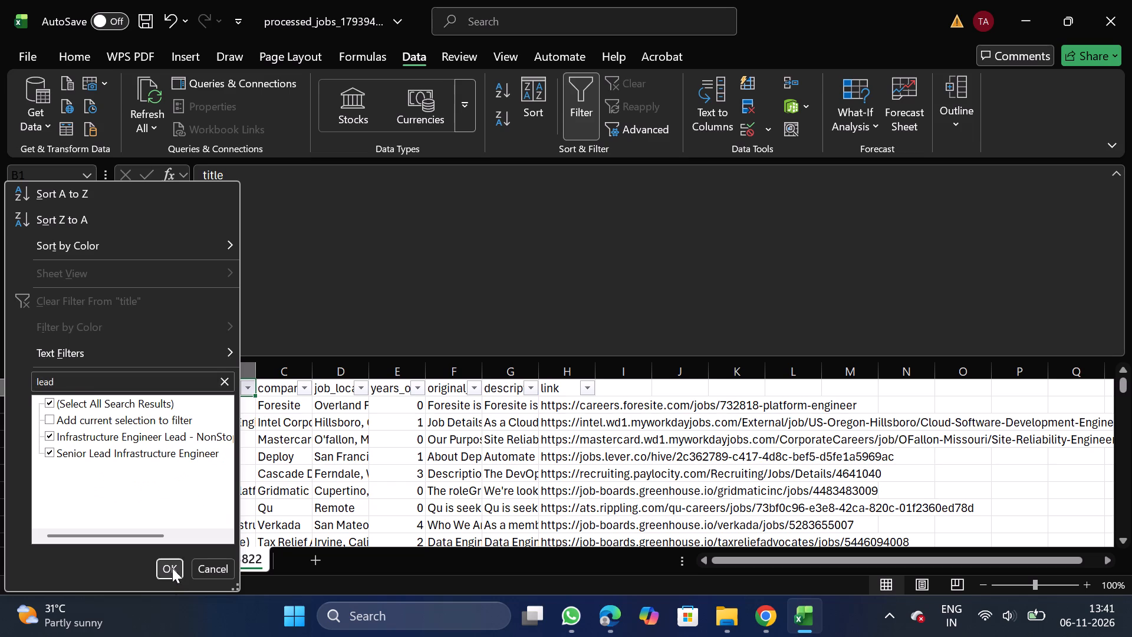
left_click(172, 568)
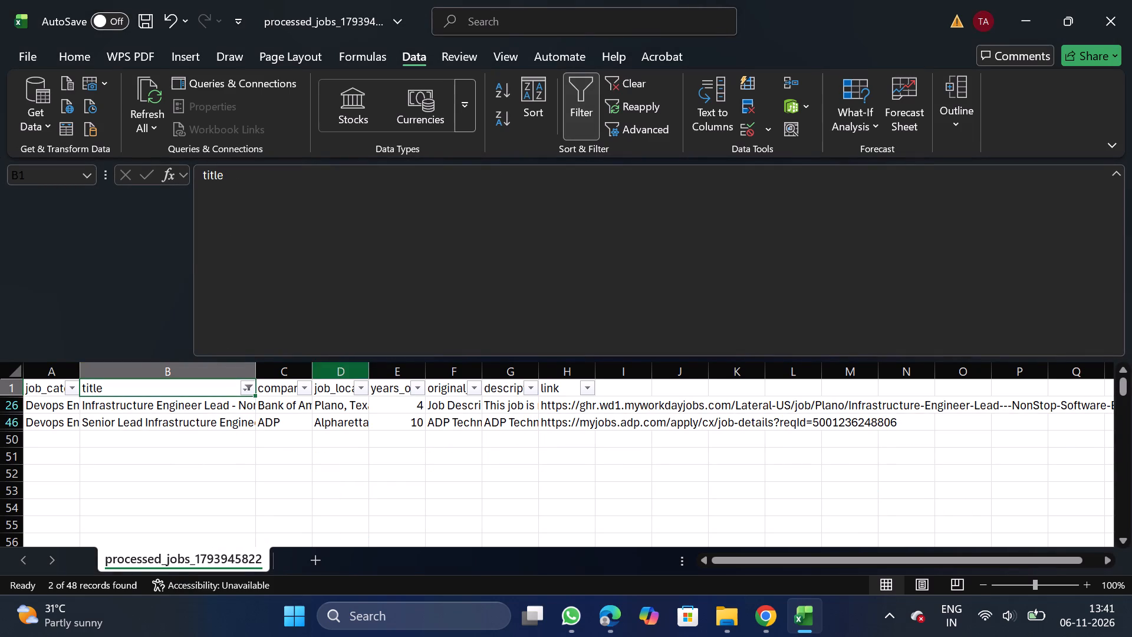
left_click(578, 94)
Filter the years_of_experience column to show only jobs with 8, 10 or 12 years.
left_click(400, 386)
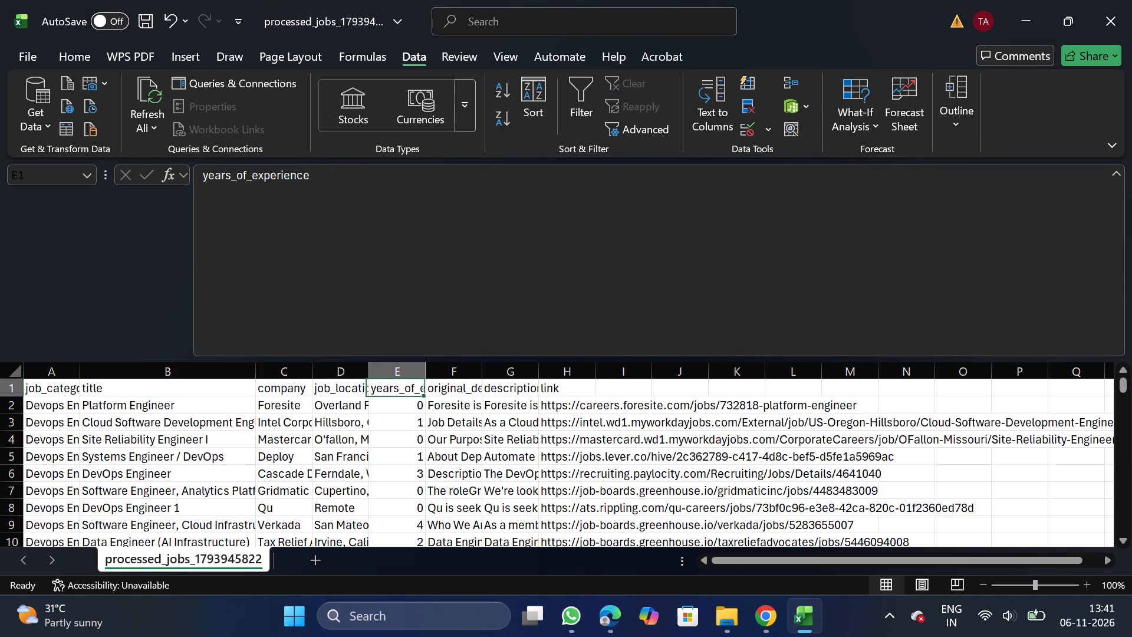
left_click(583, 103)
left_click(416, 389)
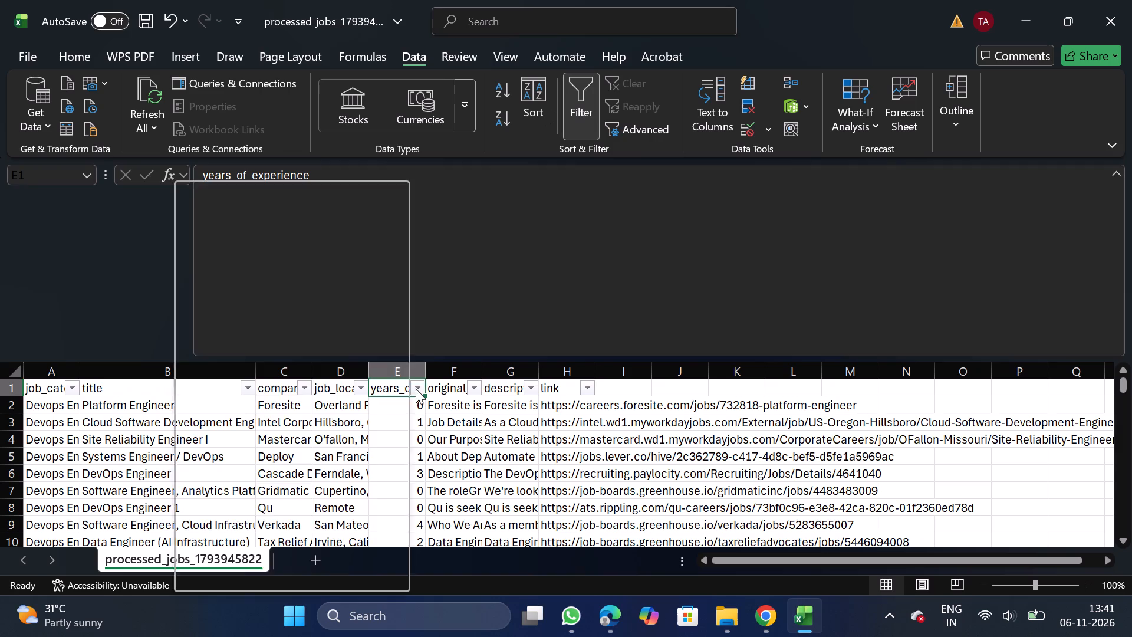
left_click(245, 408)
scroll(250, 510, "down", 1)
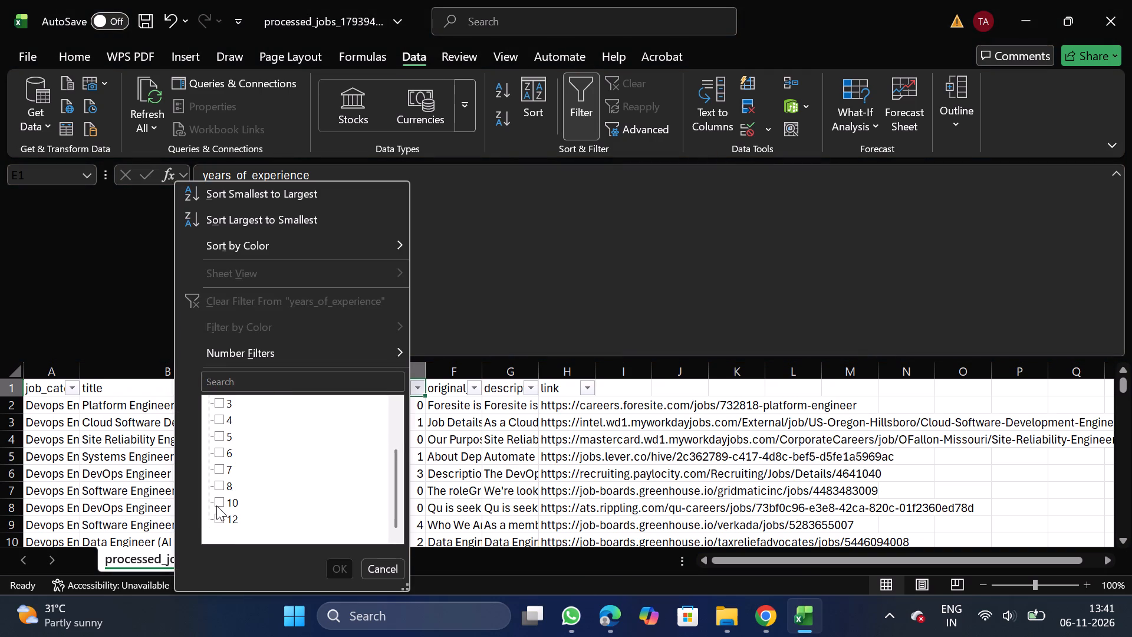
left_click(216, 505)
left_click(219, 489)
left_click(221, 518)
left_click(342, 566)
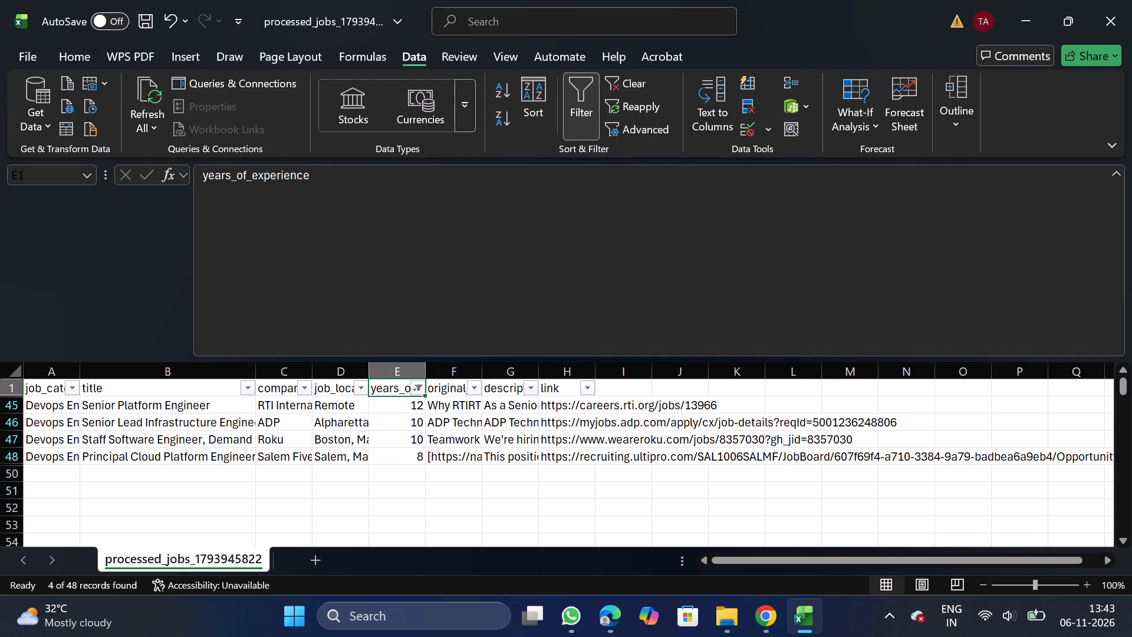
Delete all the job rows filtered by years of experience and turn off the filter.
left_click(2, 401)
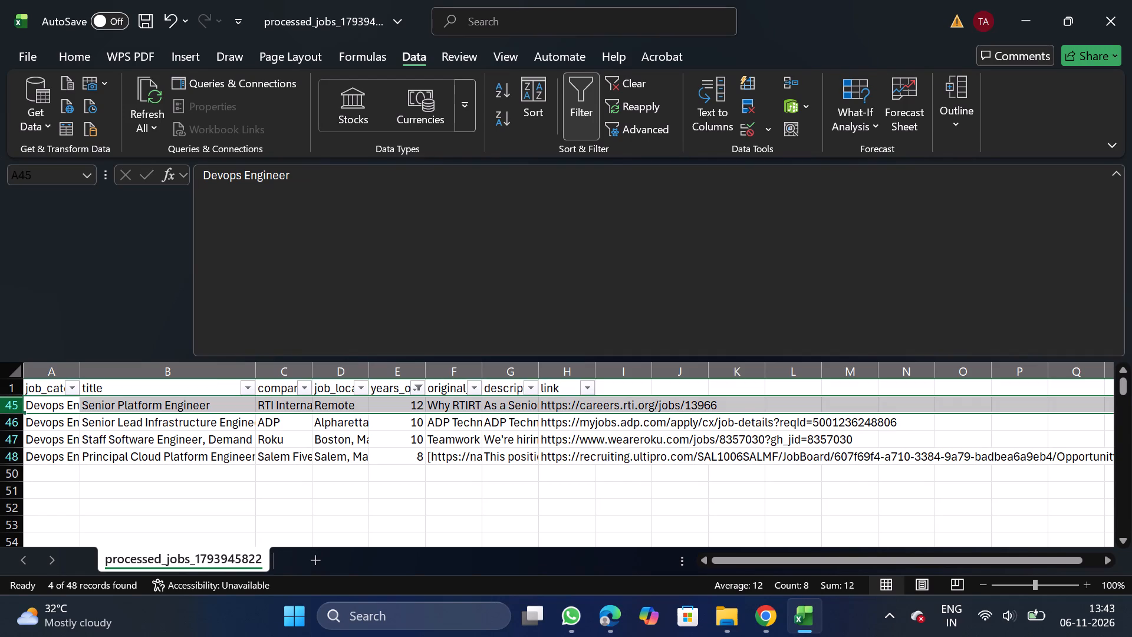
key("ctrl+shift+Down")
right_click(153, 426)
left_click(255, 291)
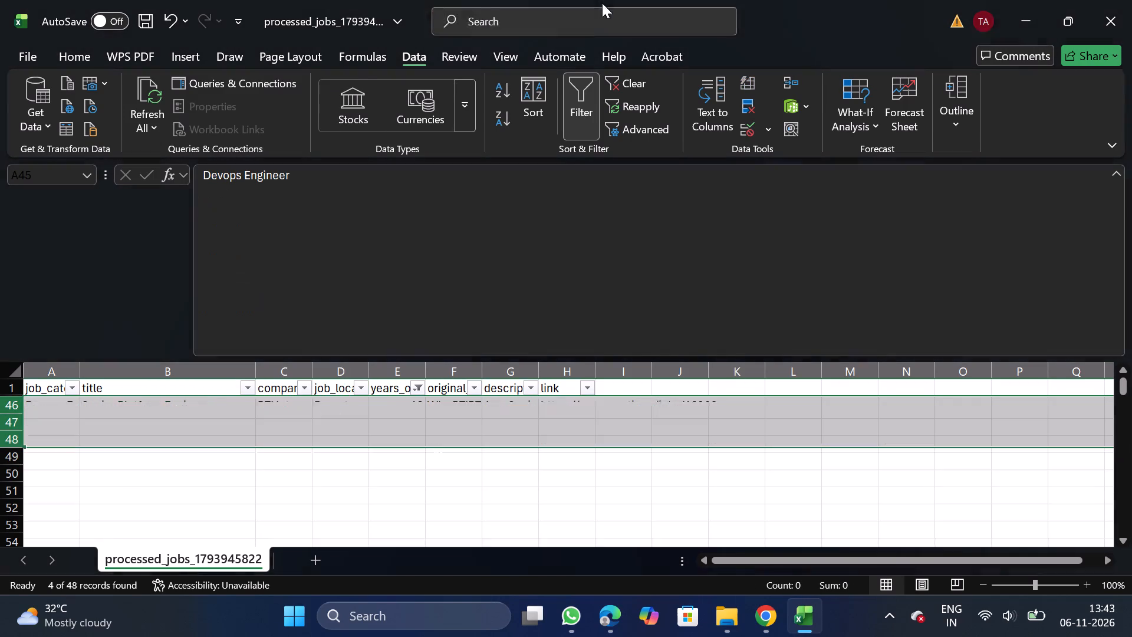
left_click(574, 116)
Filter the job titles by "lead" again to check the matching rows, and turn the filter off.
left_click(166, 380)
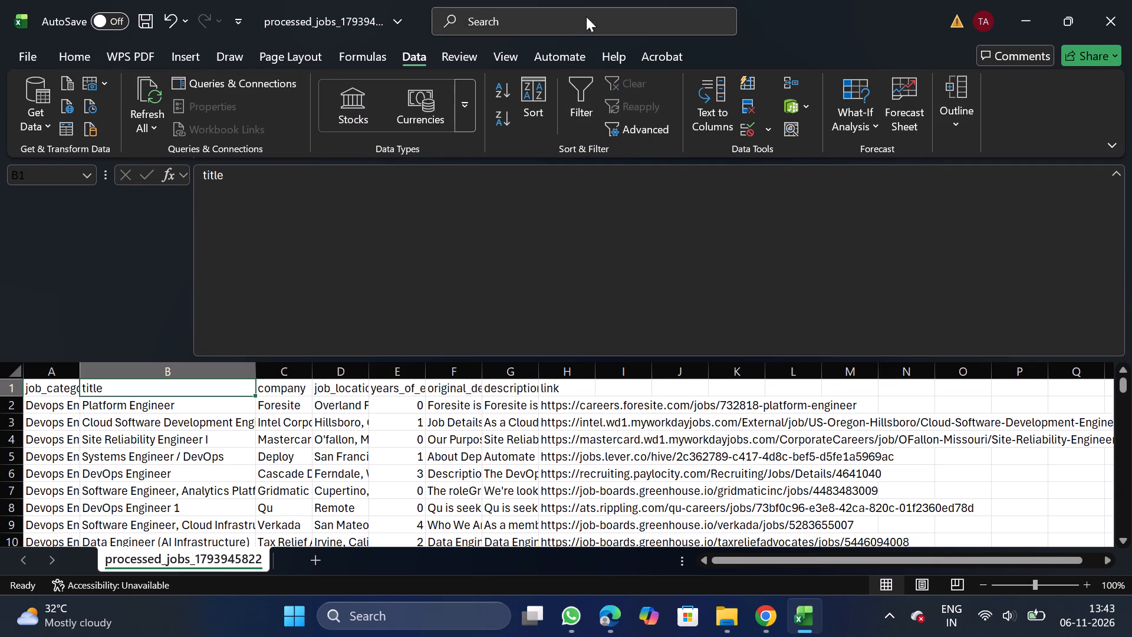
left_click(588, 97)
left_click(249, 386)
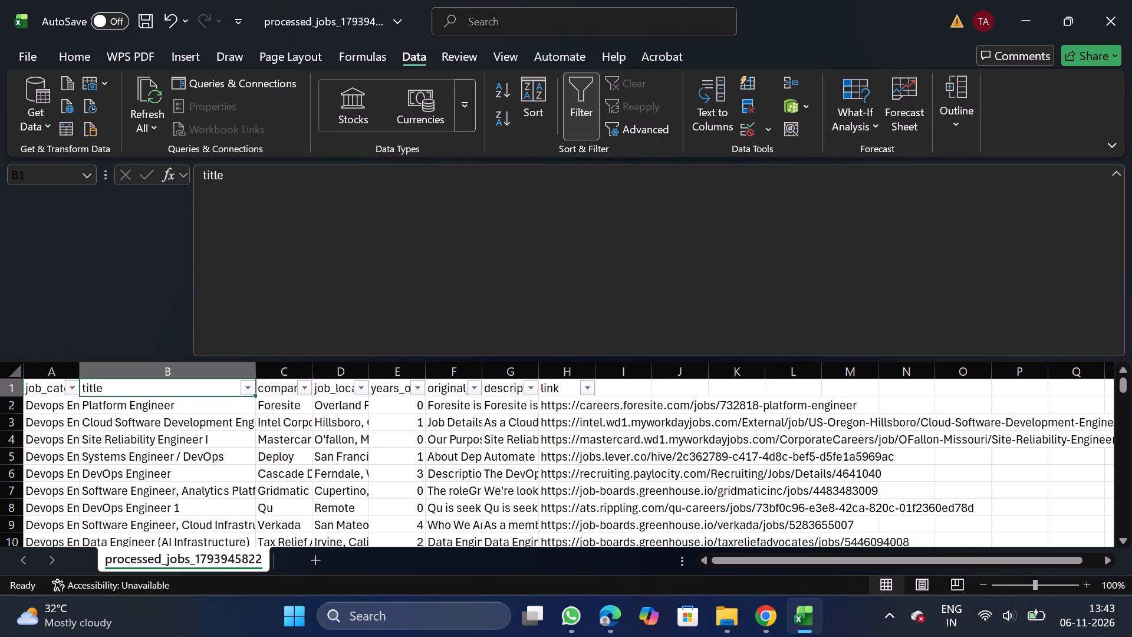
left_click(196, 389)
left_click(180, 382)
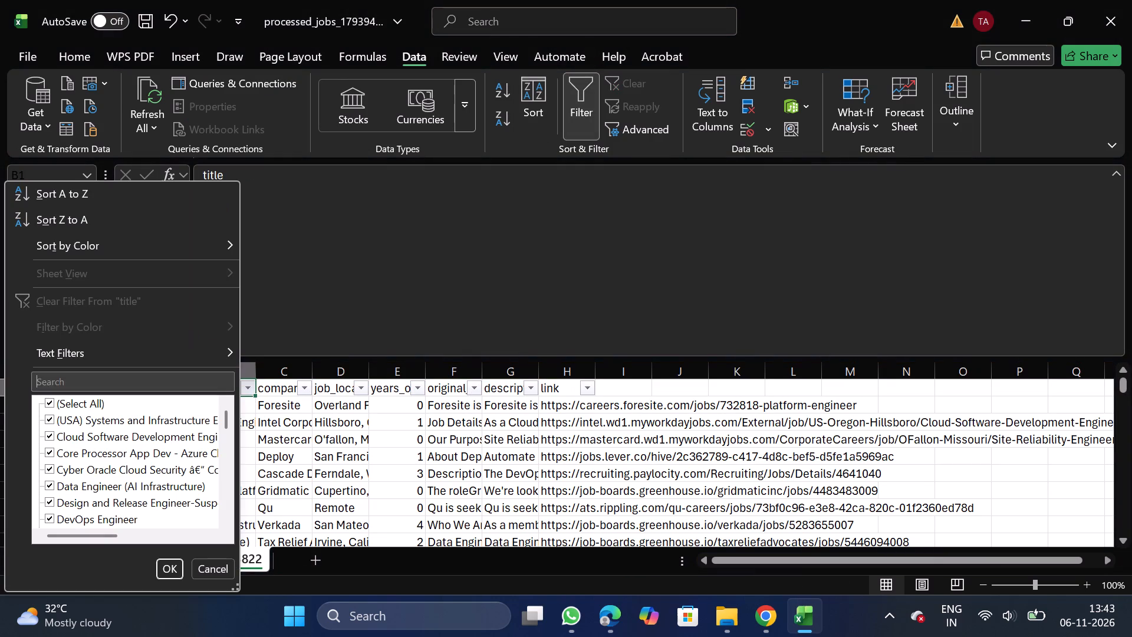
type("lead")
key("BackSpace")
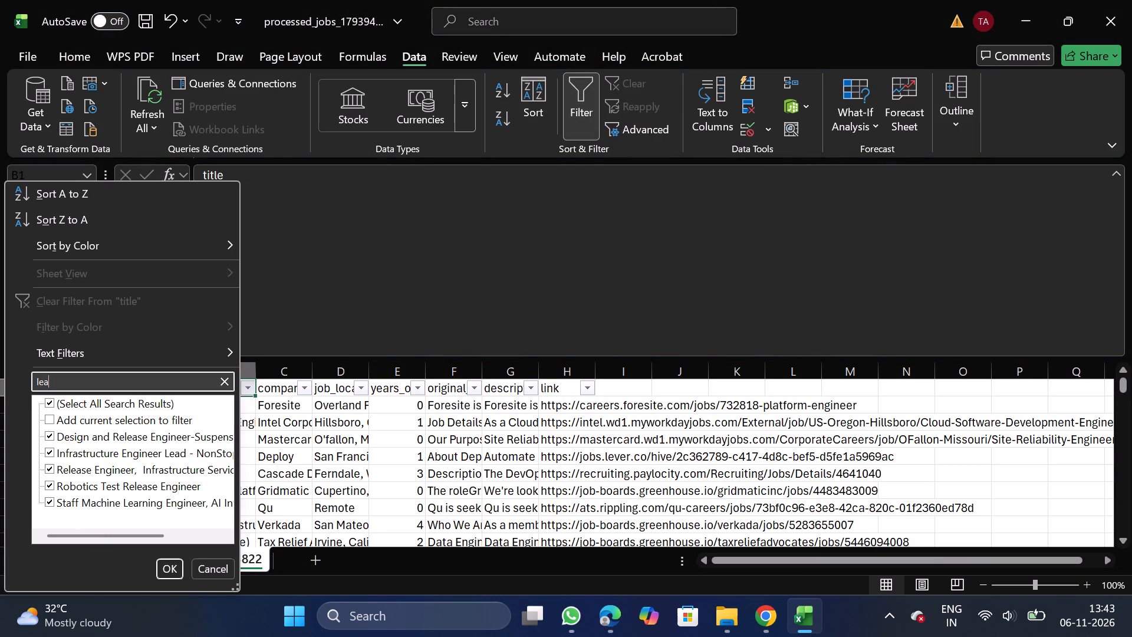
key("d")
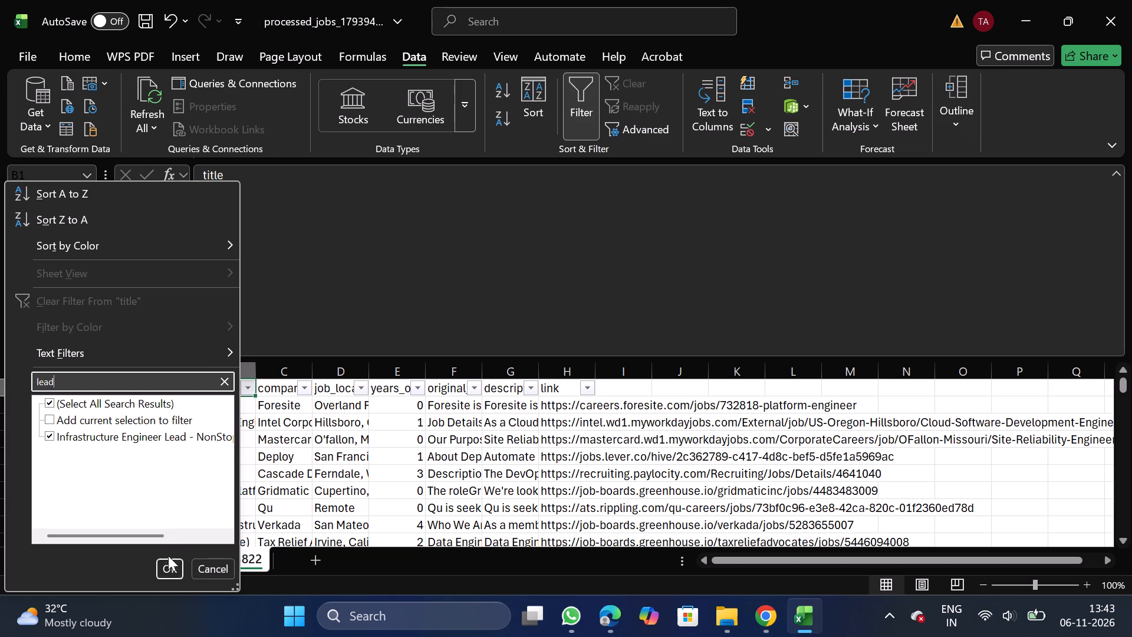
left_click(166, 570)
left_click(581, 122)
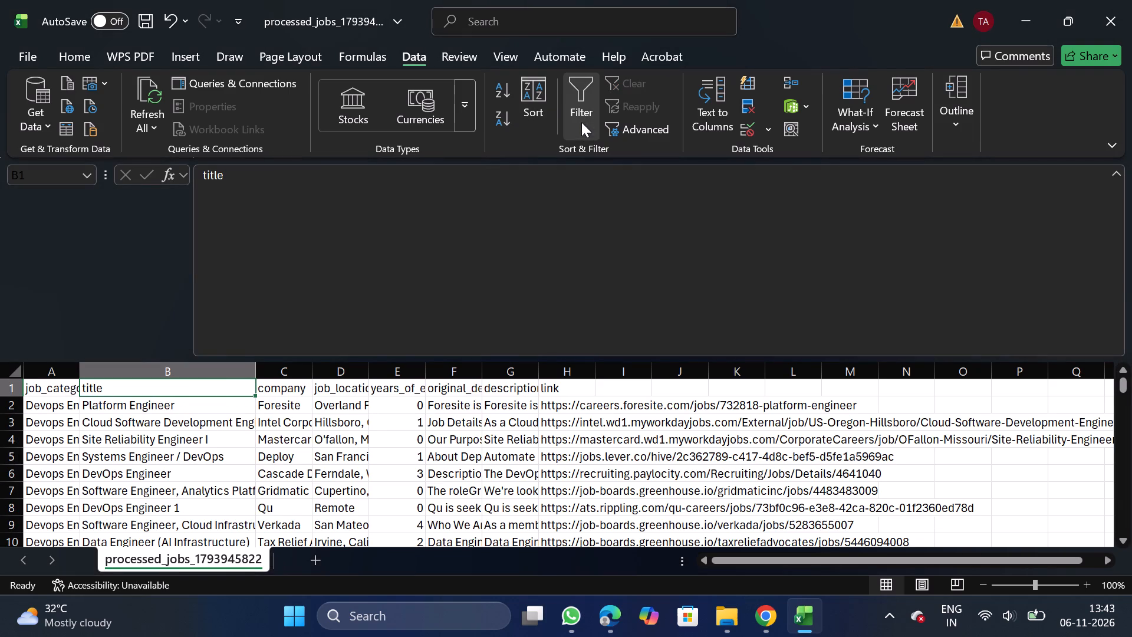
Filter the title column to show only jobs whose title contains "staff".
left_click(581, 122)
left_click(241, 396)
left_click(245, 392)
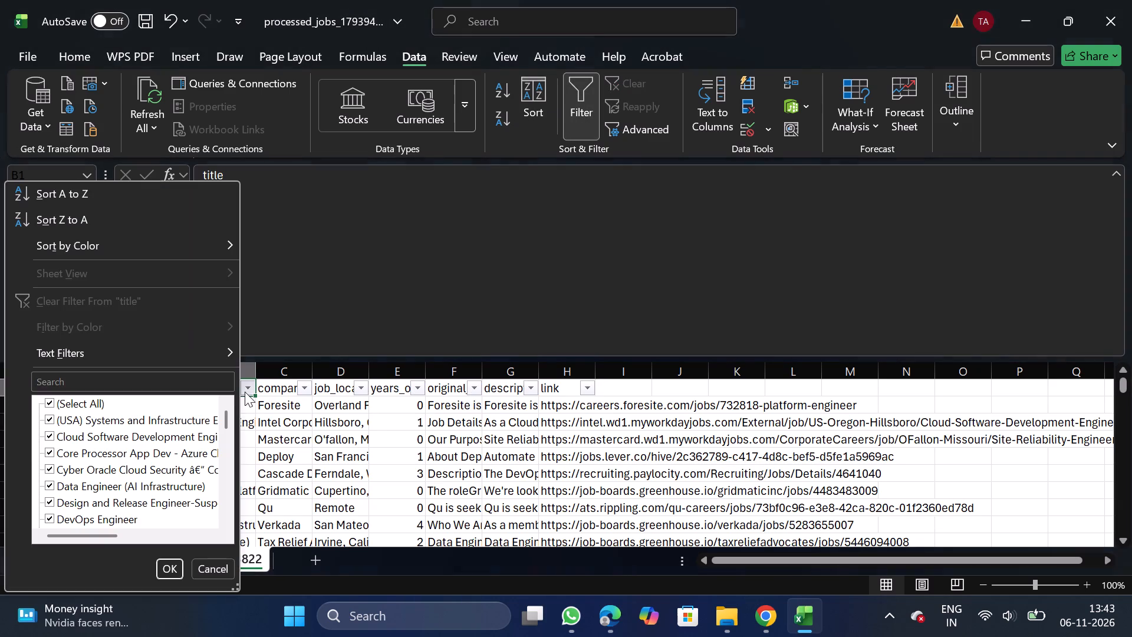
left_click(198, 384)
type("staff")
left_click(174, 567)
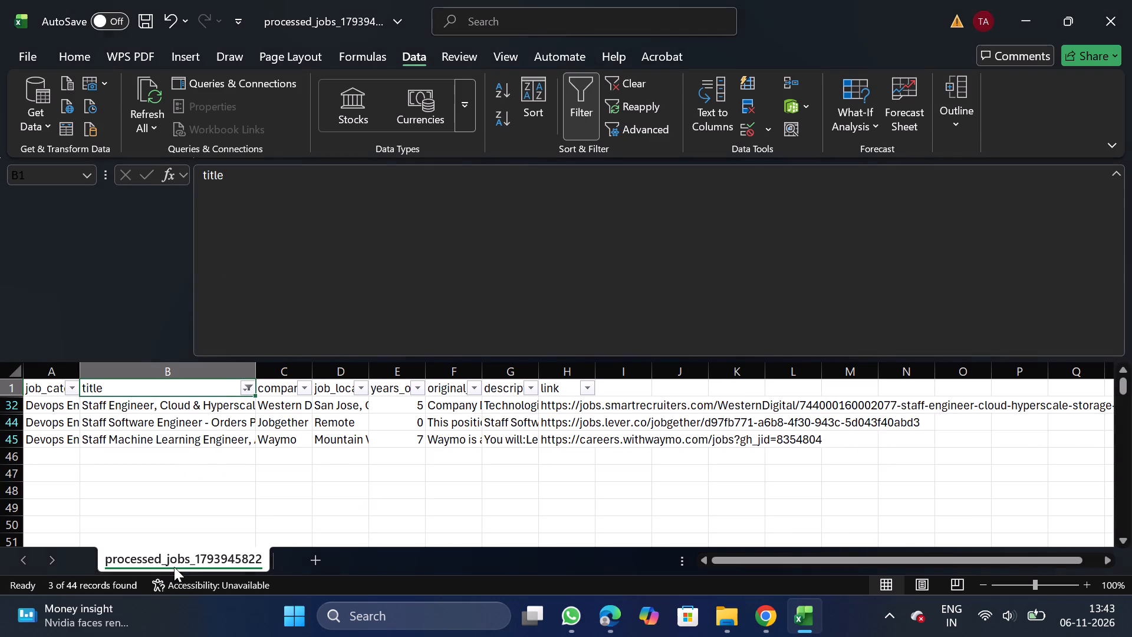
Delete the Jobgether Staff Software Engineer row from the filtered jobs and turn off the filter.
left_click(24, 419)
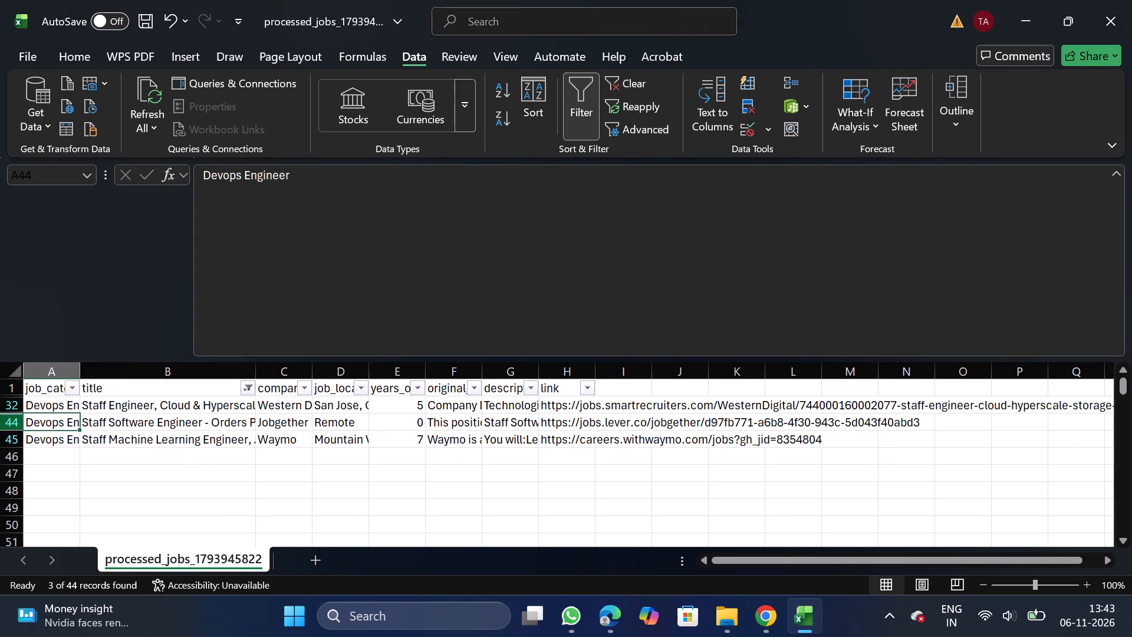
left_click(10, 419)
right_click(35, 419)
left_click(121, 277)
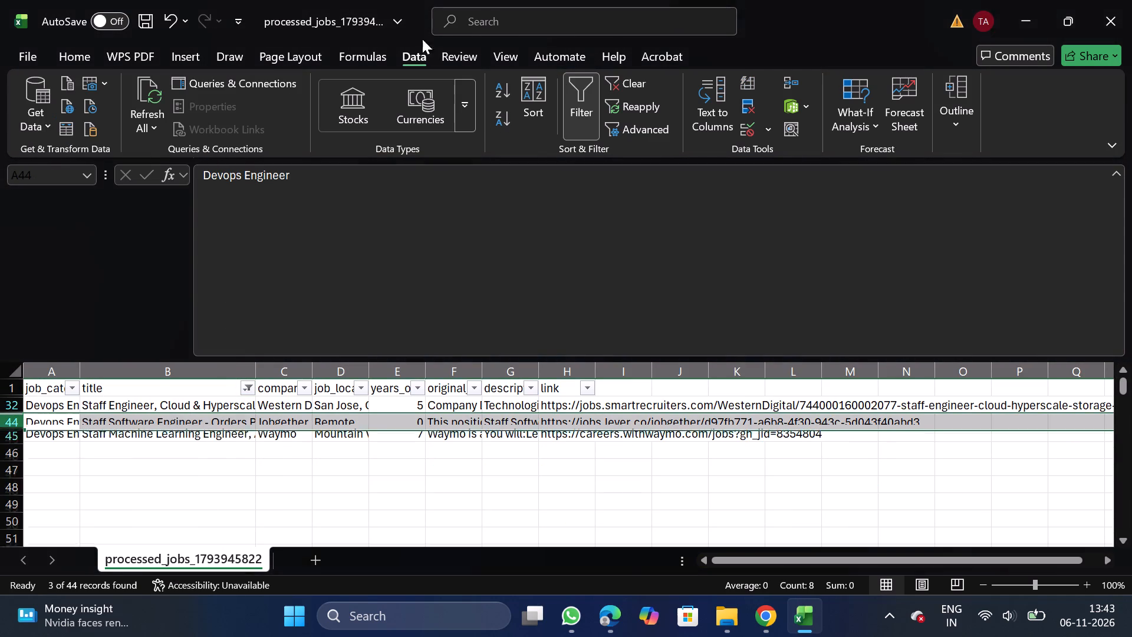
left_click(588, 111)
Search the title column's filter values for "principal", "architect", "enterprise" and "embedded", one after another.
left_click(134, 367)
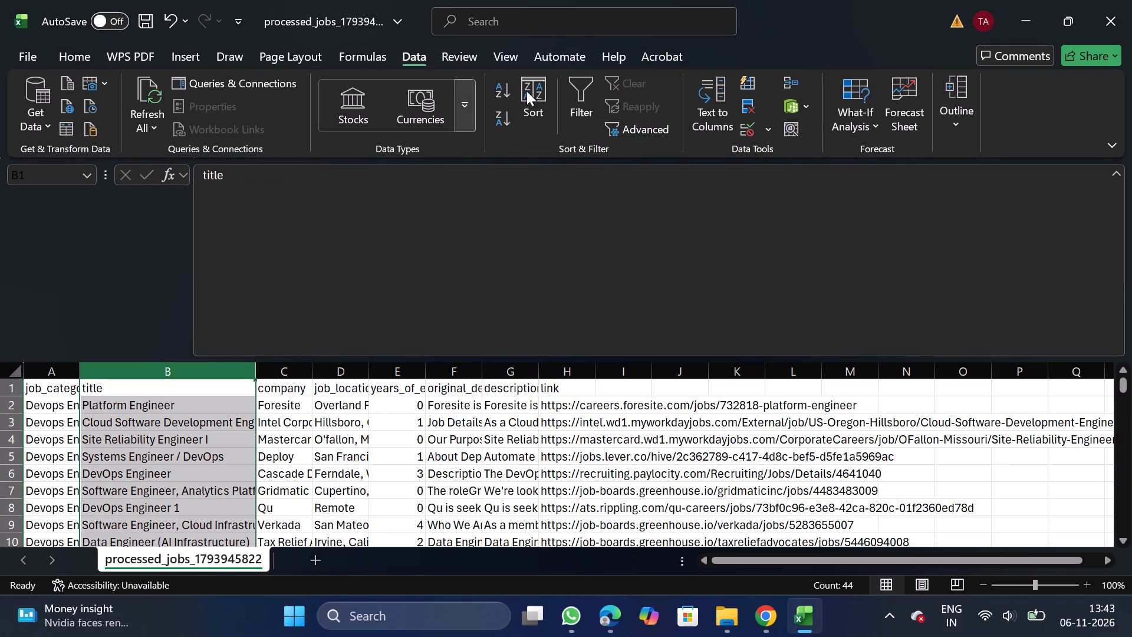
left_click(585, 97)
left_click(249, 388)
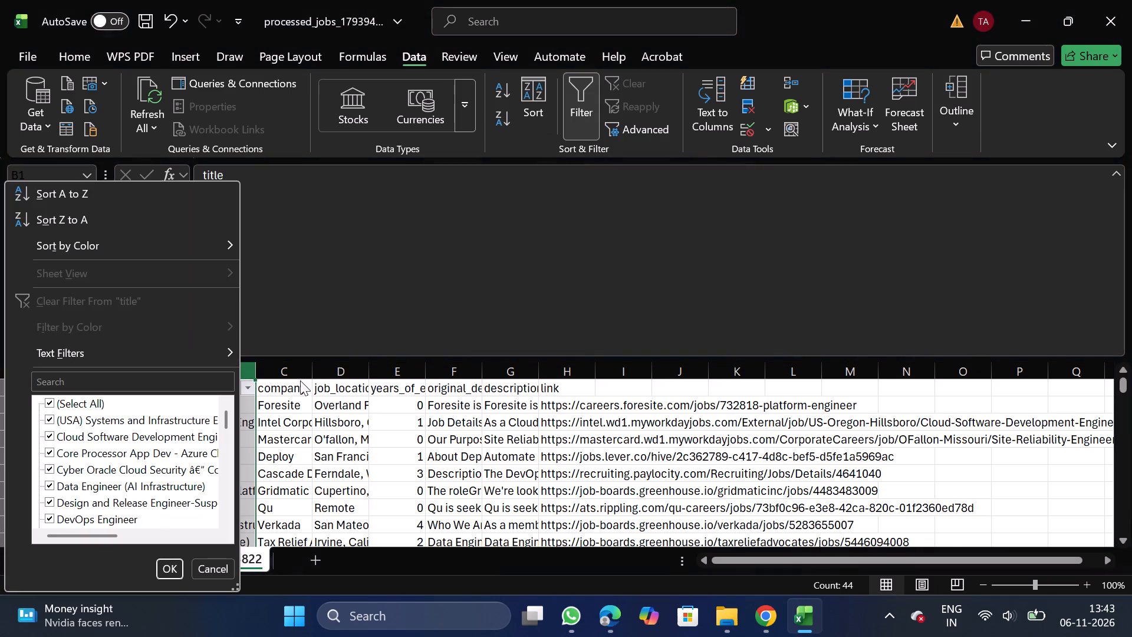
left_click(205, 385)
type("principal")
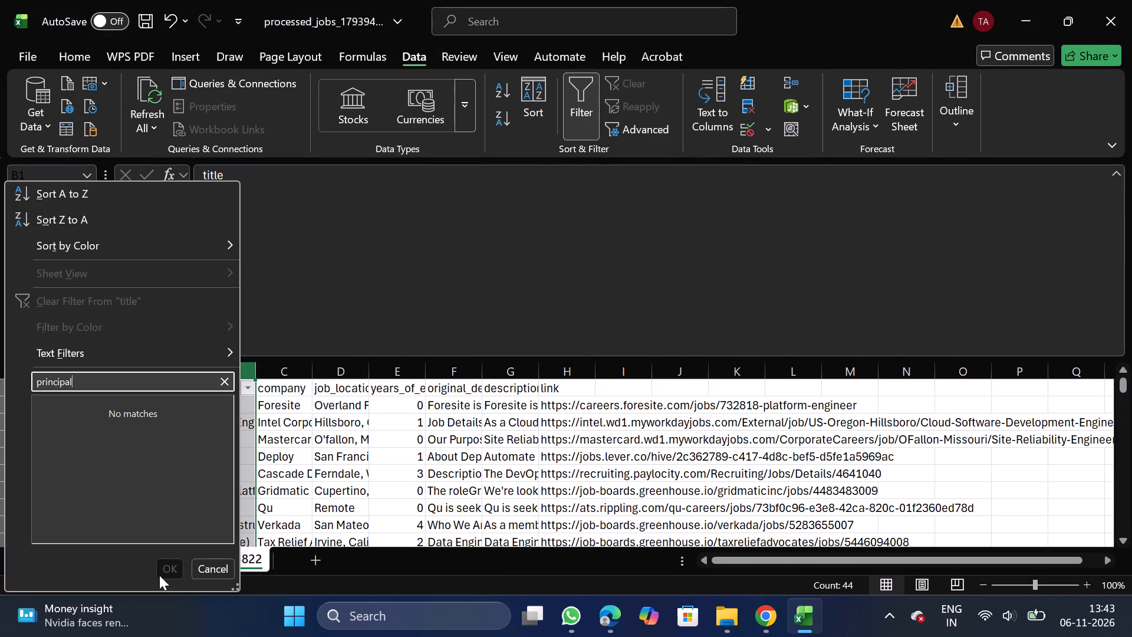
key("BackSpace")
key("BackSpace")
key("BackSpace")
key("BackSpace")
key("BackSpace")
key("BackSpace")
key("BackSpace")
key("BackSpace")
key("BackSpace")
key("BackSpace")
key("BackSpace")
key("BackSpace")
key("BackSpace")
key("BackSpace")
key("BackSpace")
type("architect")
key("BackSpace")
key("BackSpace")
key("BackSpace")
key("BackSpace")
key("BackSpace")
key("BackSpace")
key("BackSpace")
key("BackSpace")
key("BackSpace")
key("BackSpace")
key("BackSpace")
key("BackSpace")
key("BackSpace")
key("BackSpace")
key("BackSpace")
key("BackSpace")
type("enterprise")
key("BackSpace")
key("BackSpace")
key("BackSpace")
key("BackSpace")
key("BackSpace")
key("BackSpace")
key("BackSpace")
key("BackSpace")
key("BackSpace")
key("BackSpace")
key("BackSpace")
key("BackSpace")
key("BackSpace")
key("BackSpace")
key("BackSpace")
key("BackSpace")
key("BackSpace")
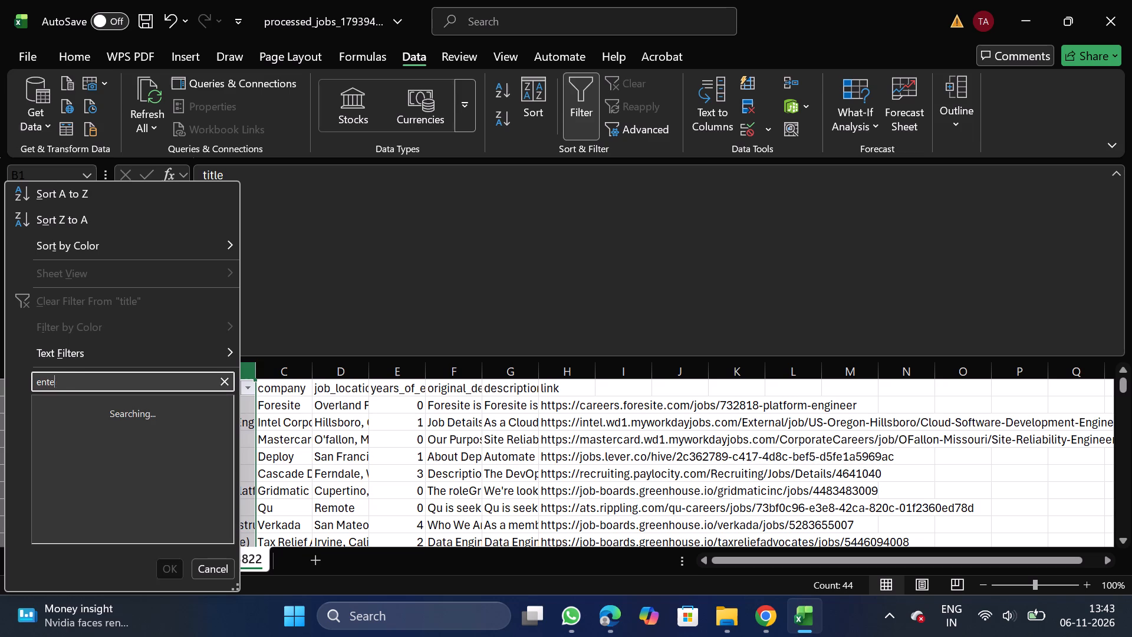
type("embedded")
key("BackSpace")
key("BackSpace")
key("BackSpace")
key("BackSpace")
key("BackSpace")
key("BackSpace")
key("BackSpace")
key("BackSpace")
key("BackSpace")
key("BackSpace")
key("BackSpace")
key("BackSpace")
key("BackSpace")
key("BackSpace")
key("BackSpace")
key("BackSpace")
key("BackSpace")
key("BackSpace")
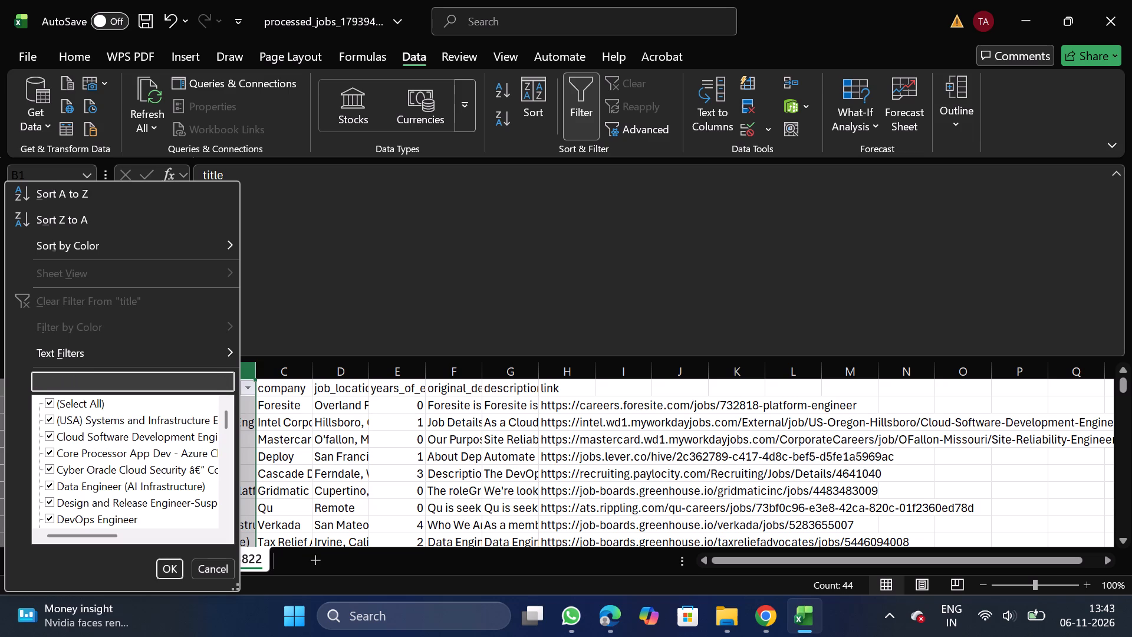
Filter the title column to show only jobs whose title contains "consultan".
type("consultant")
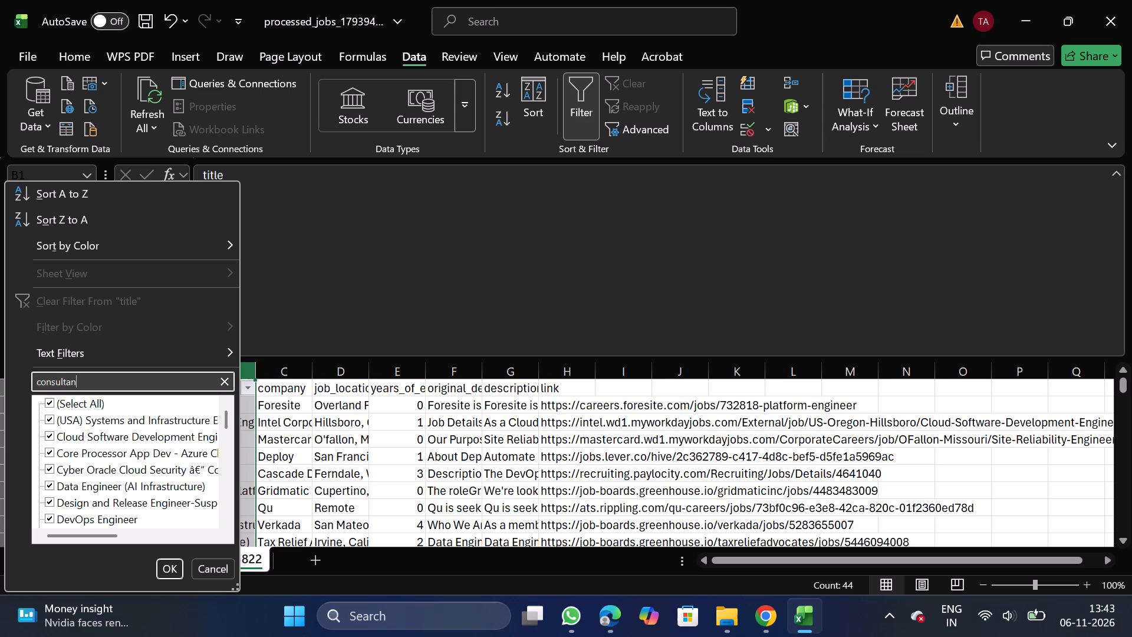
key("BackSpace")
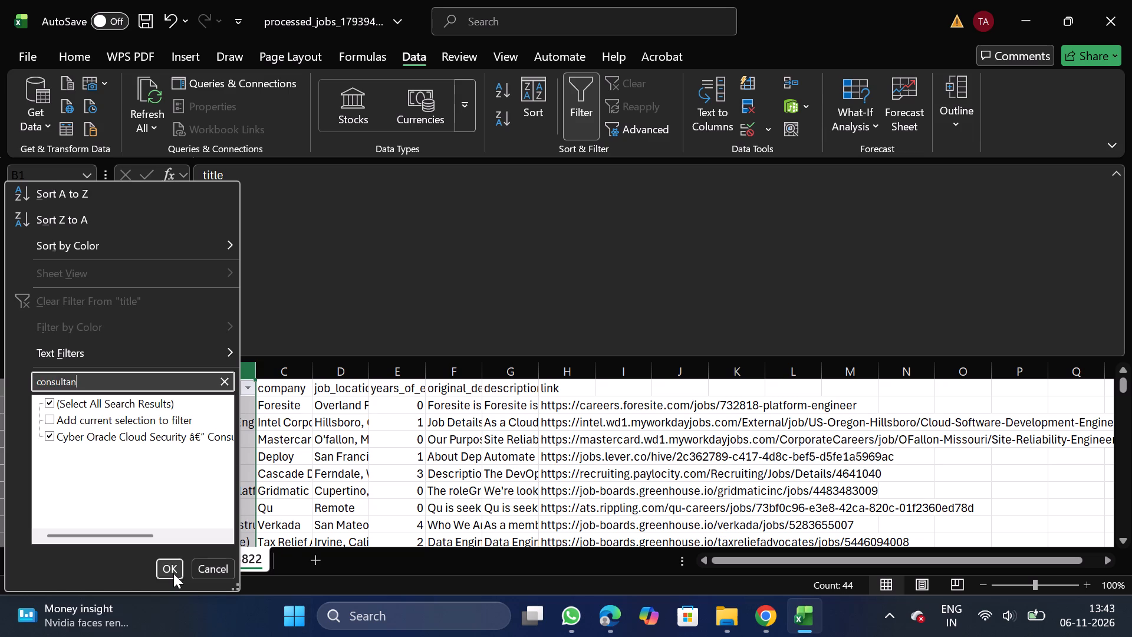
left_click(173, 573)
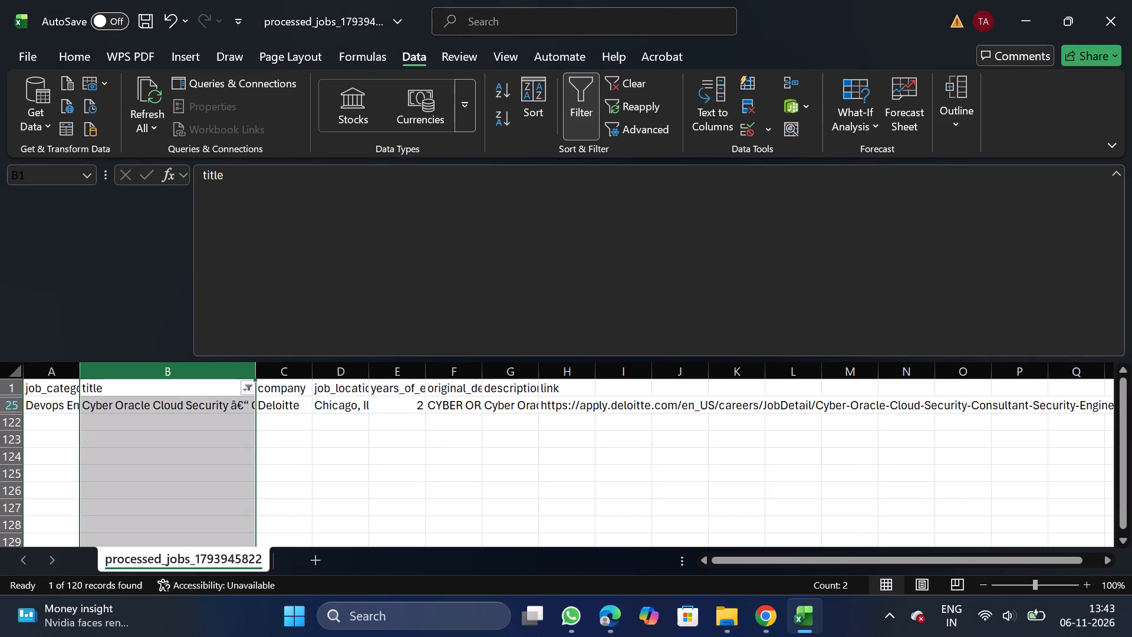
Delete the Deloitte Cyber Oracle Cloud Security consultant row from the filtered jobs and turn off the filter.
left_click_drag(0, 406, 46, 400)
right_click(46, 400)
left_click(131, 247)
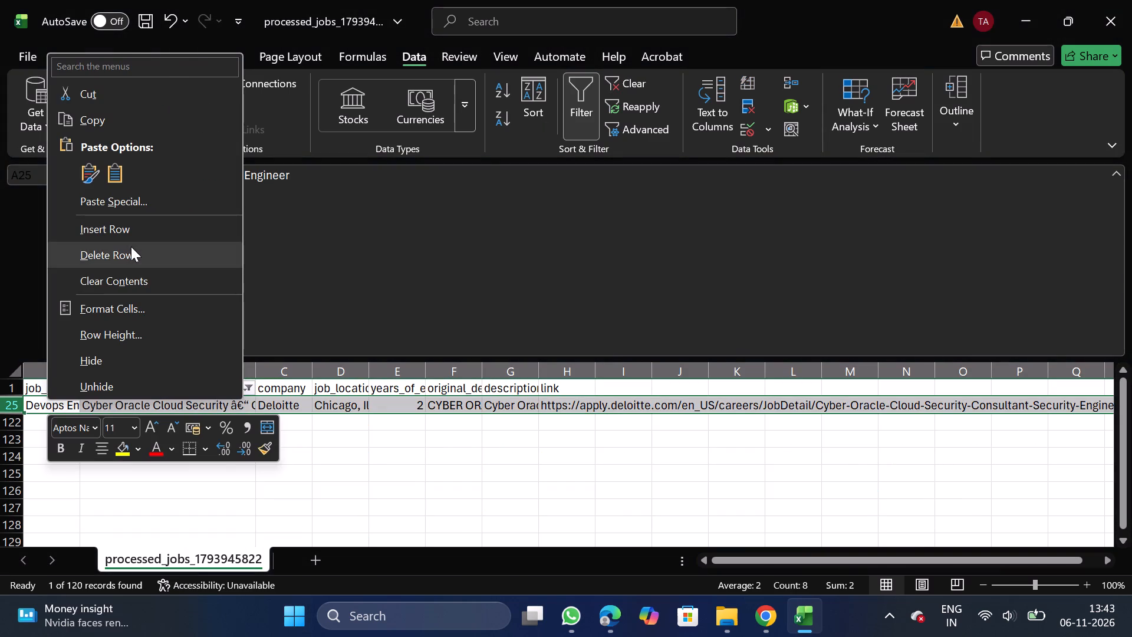
left_click(587, 138)
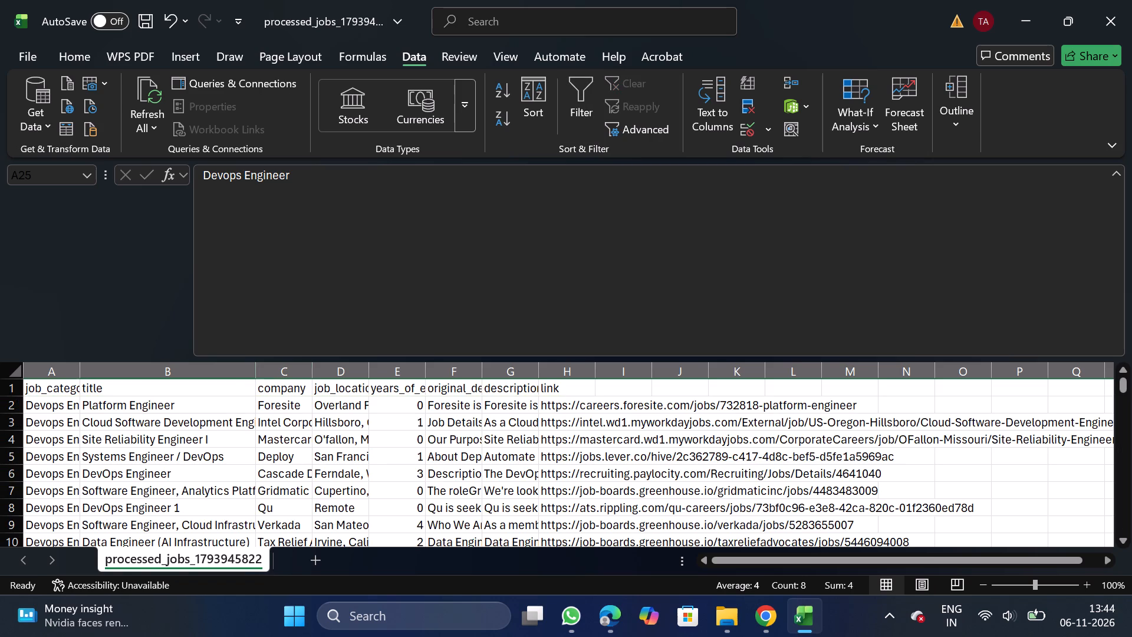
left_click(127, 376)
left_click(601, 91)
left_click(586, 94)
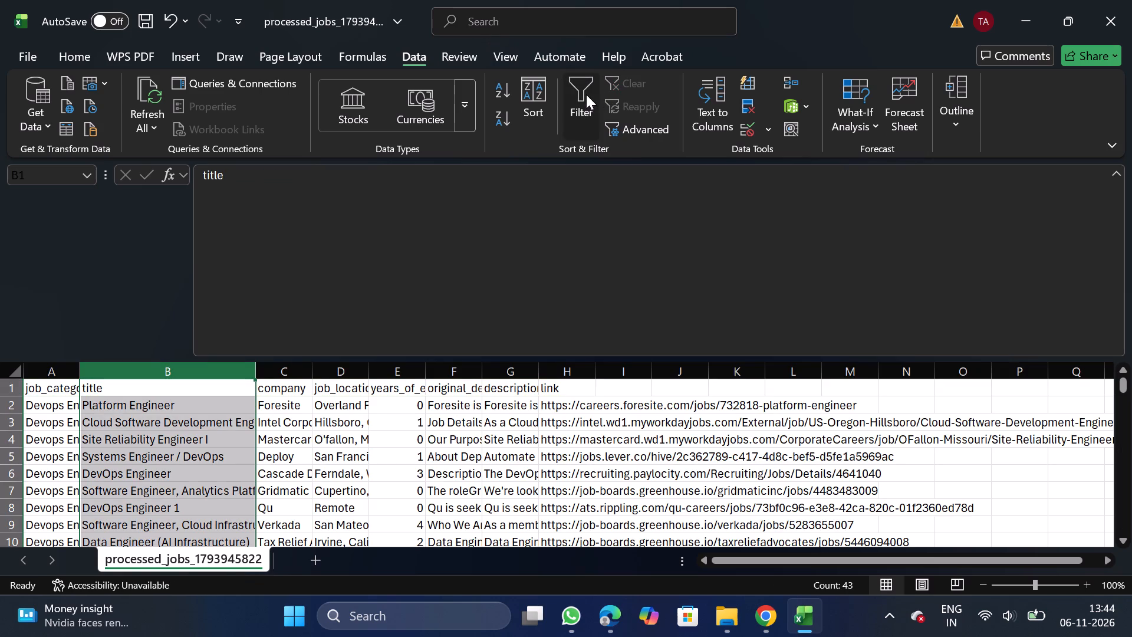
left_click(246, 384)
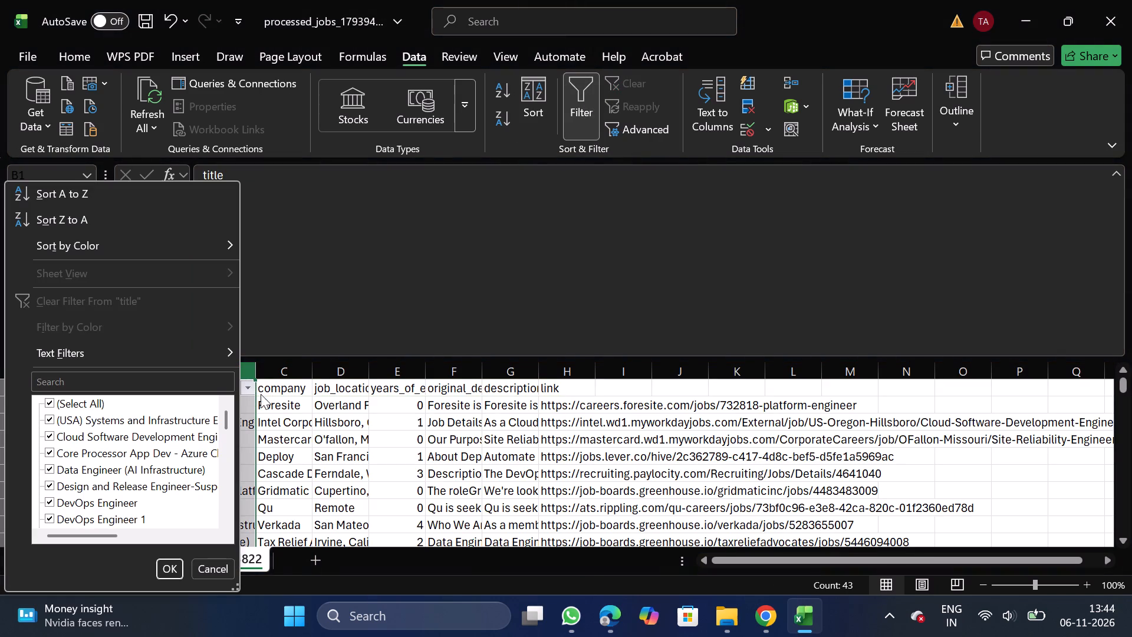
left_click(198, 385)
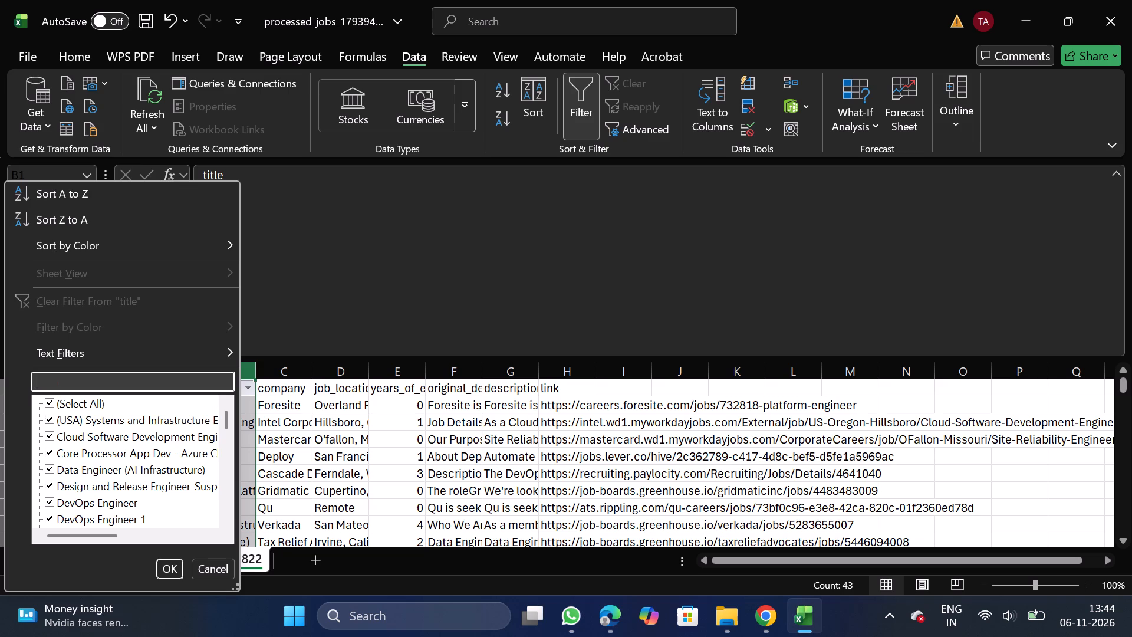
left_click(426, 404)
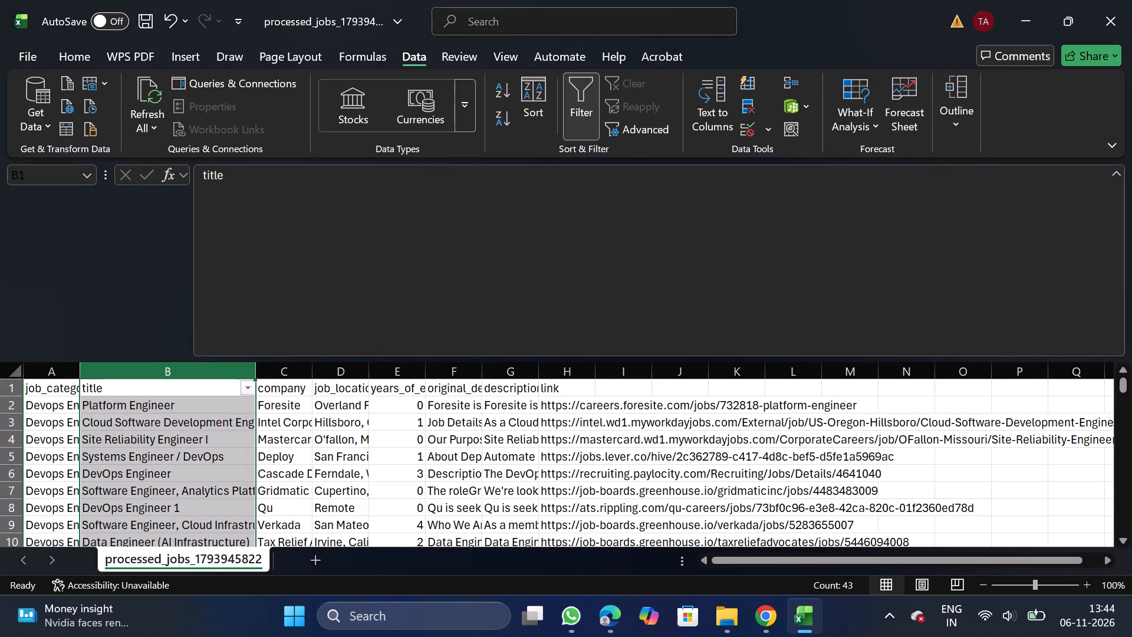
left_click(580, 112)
Filter the company column to show only jobs from Walmart.
left_click(279, 380)
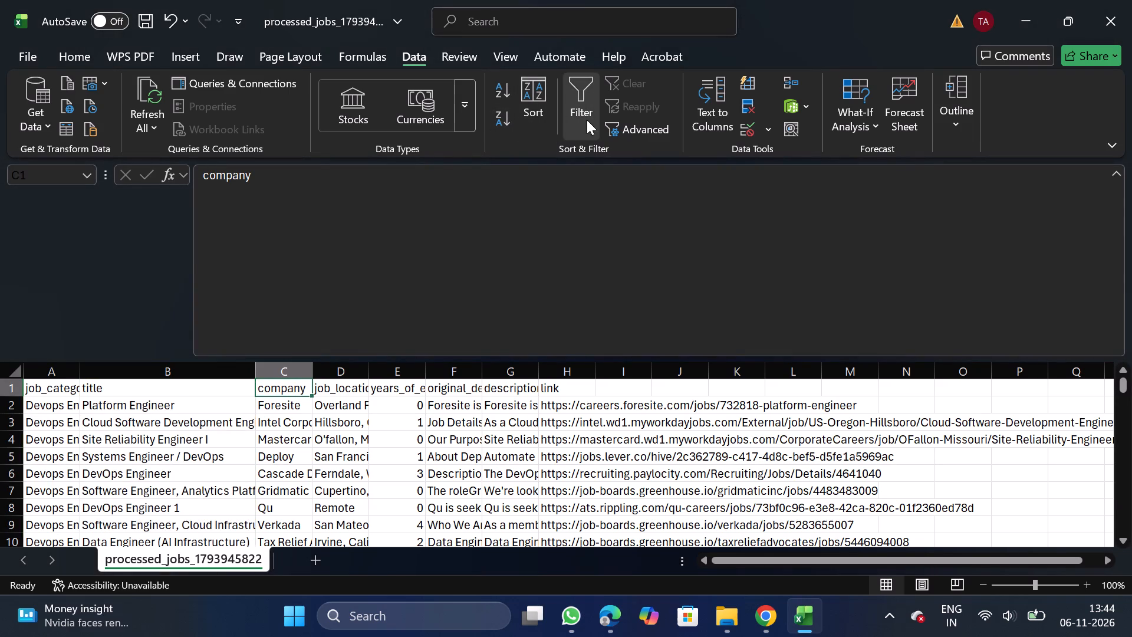
left_click(587, 120)
left_click(302, 392)
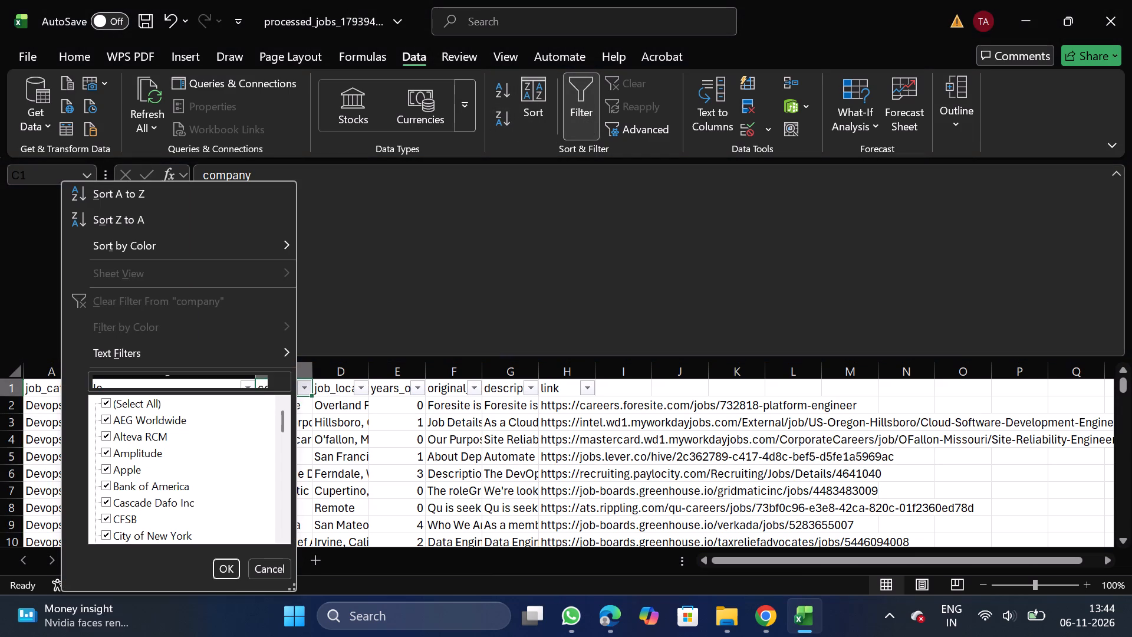
left_click(243, 381)
type("walmart")
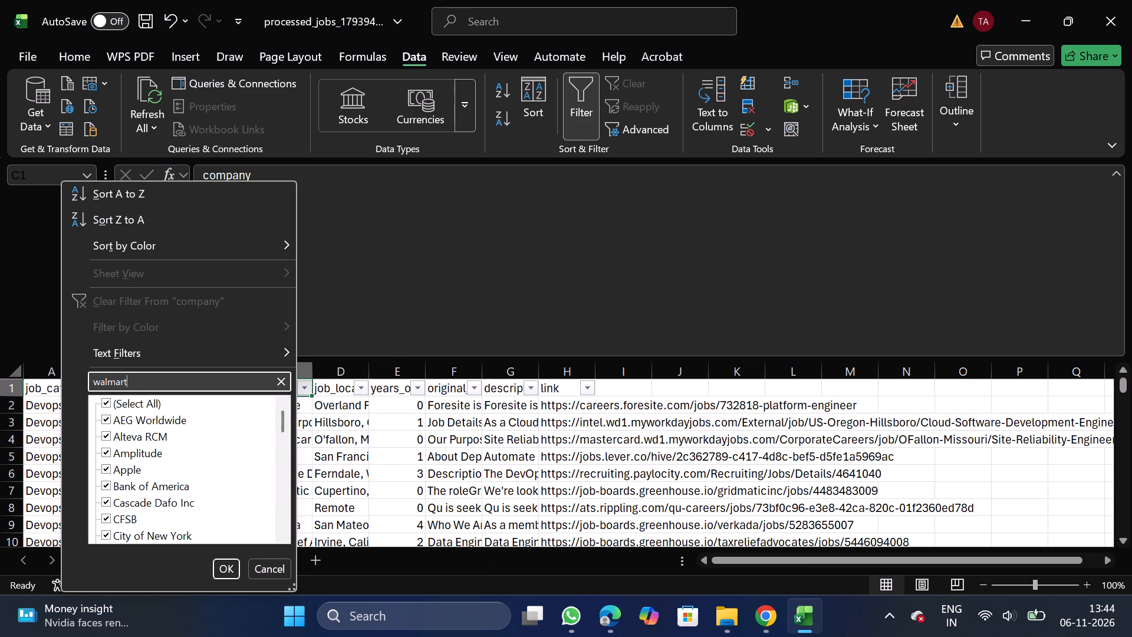
key("BackSpace")
left_click(226, 566)
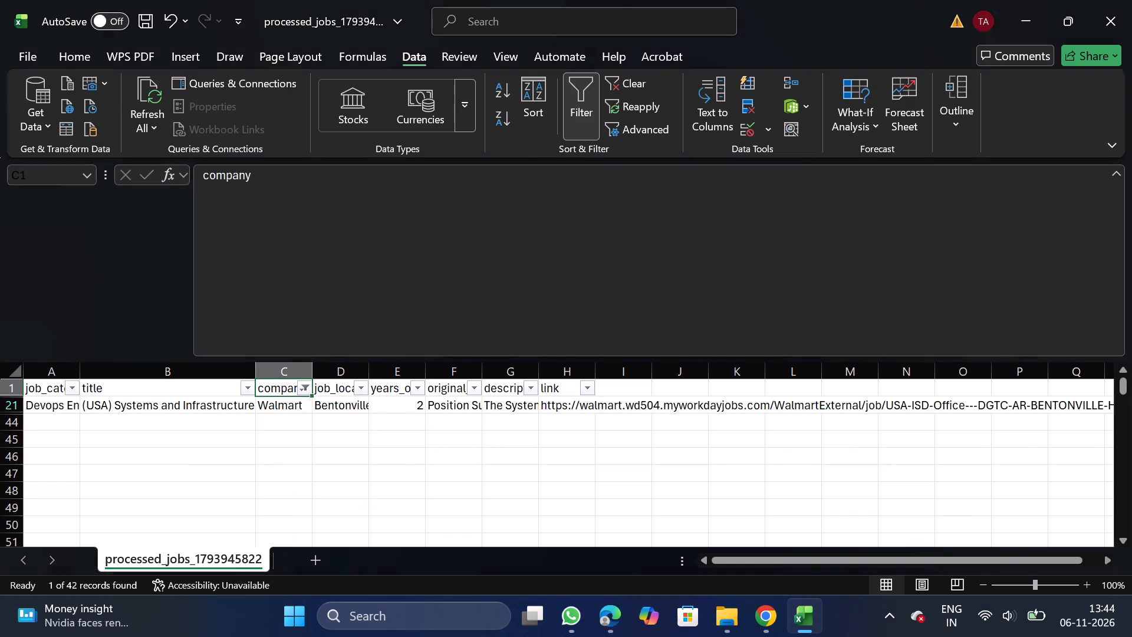
Delete the Walmart Systems and Infrastructure row from the filtered jobs and turn off the filter.
left_click_drag(6, 403, 26, 404)
right_click(26, 404)
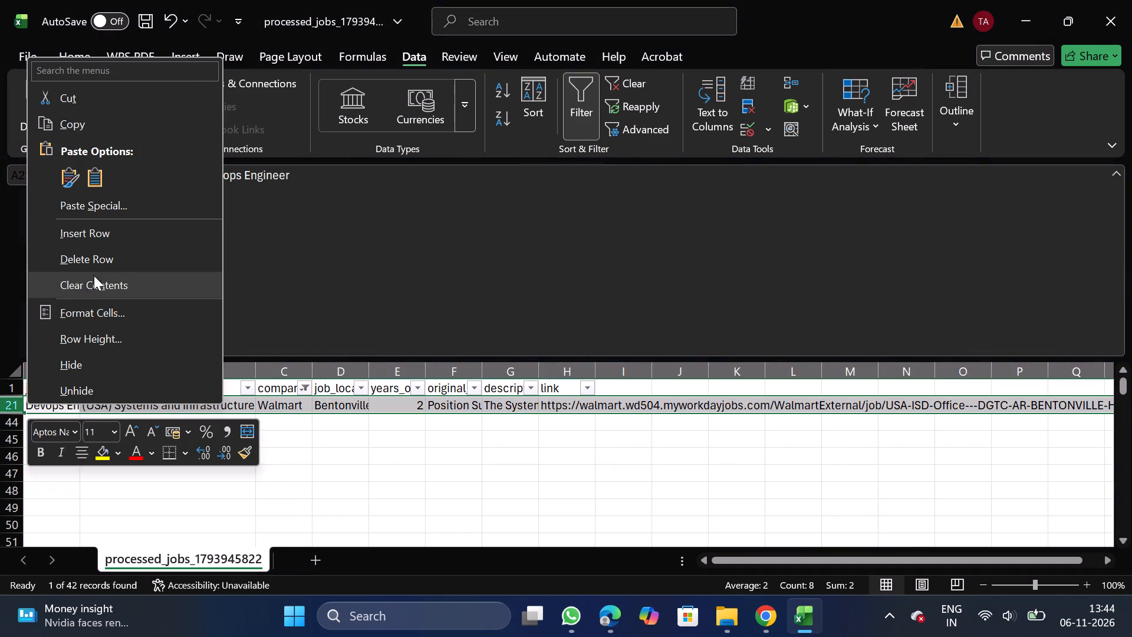
left_click(117, 261)
left_click(578, 94)
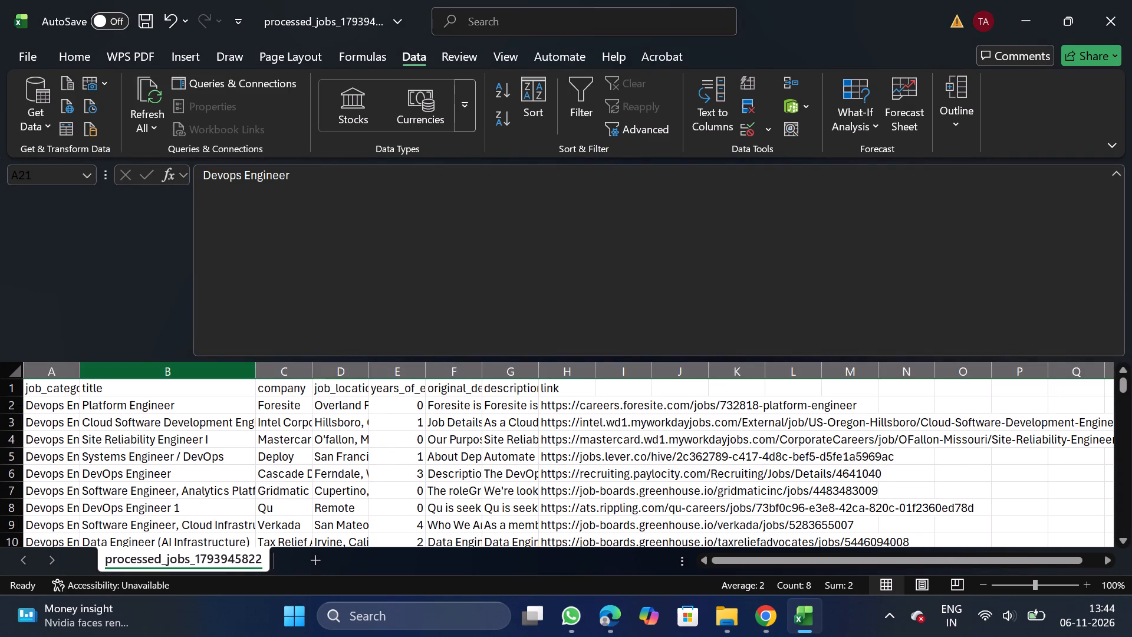
Search the company column's filter values for "dried", "capital", "under", "hunt", "skim", "ape" and "in landem", one after another.
left_click(289, 383)
left_click(578, 90)
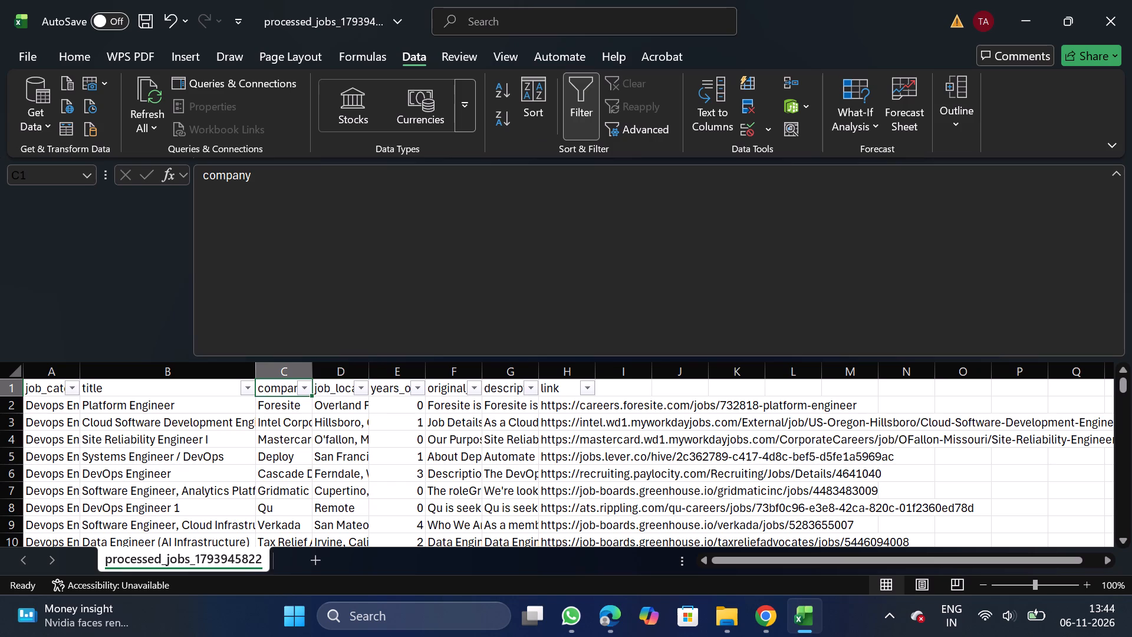
left_click(301, 387)
left_click(267, 379)
type("dried")
key("BackSpace")
key("BackSpace")
key("BackSpace")
key("BackSpace")
key("BackSpace")
key("BackSpace")
key("BackSpace")
key("BackSpace")
key("BackSpace")
key("BackSpace")
key("BackSpace")
type("capital")
key("BackSpace")
key("BackSpace")
key("BackSpace")
key("BackSpace")
key("BackSpace")
key("BackSpace")
key("BackSpace")
key("BackSpace")
key("BackSpace")
key("BackSpace")
key("BackSpace")
key("BackSpace")
key("BackSpace")
key("BackSpace")
key("BackSpace")
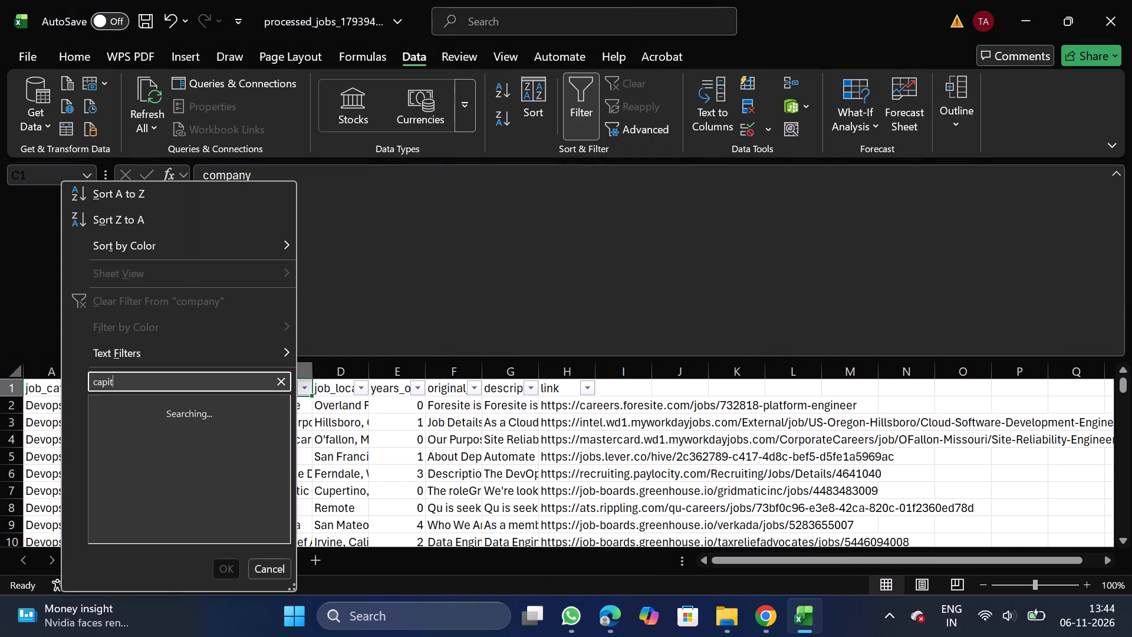
type("under")
key("BackSpace")
key("BackSpace")
key("BackSpace")
key("BackSpace")
key("BackSpace")
key("BackSpace")
key("BackSpace")
key("BackSpace")
key("BackSpace")
key("BackSpace")
key("BackSpace")
key("BackSpace")
type("hunt")
key("BackSpace")
key("BackSpace")
key("BackSpace")
key("BackSpace")
key("BackSpace")
key("BackSpace")
key("BackSpace")
key("BackSpace")
key("BackSpace")
key("BackSpace")
key("BackSpace")
key("BackSpace")
key("BackSpace")
key("BackSpace")
key("BackSpace")
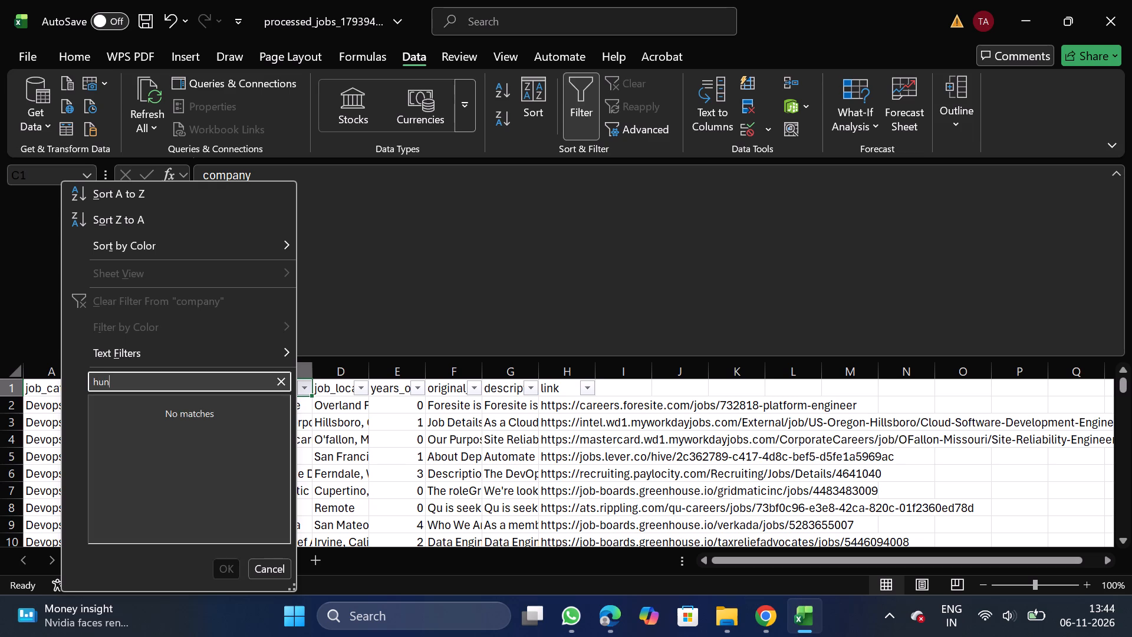
type("skim")
key("BackSpace")
key("BackSpace")
key("BackSpace")
key("BackSpace")
key("BackSpace")
key("BackSpace")
key("BackSpace")
key("BackSpace")
key("BackSpace")
key("BackSpace")
key("BackSpace")
key("BackSpace")
key("BackSpace")
key("BackSpace")
type("ape")
key("BackSpace")
key("BackSpace")
key("BackSpace")
key("BackSpace")
key("BackSpace")
key("BackSpace")
key("BackSpace")
key("BackSpace")
key("BackSpace")
key("BackSpace")
type("in landem")
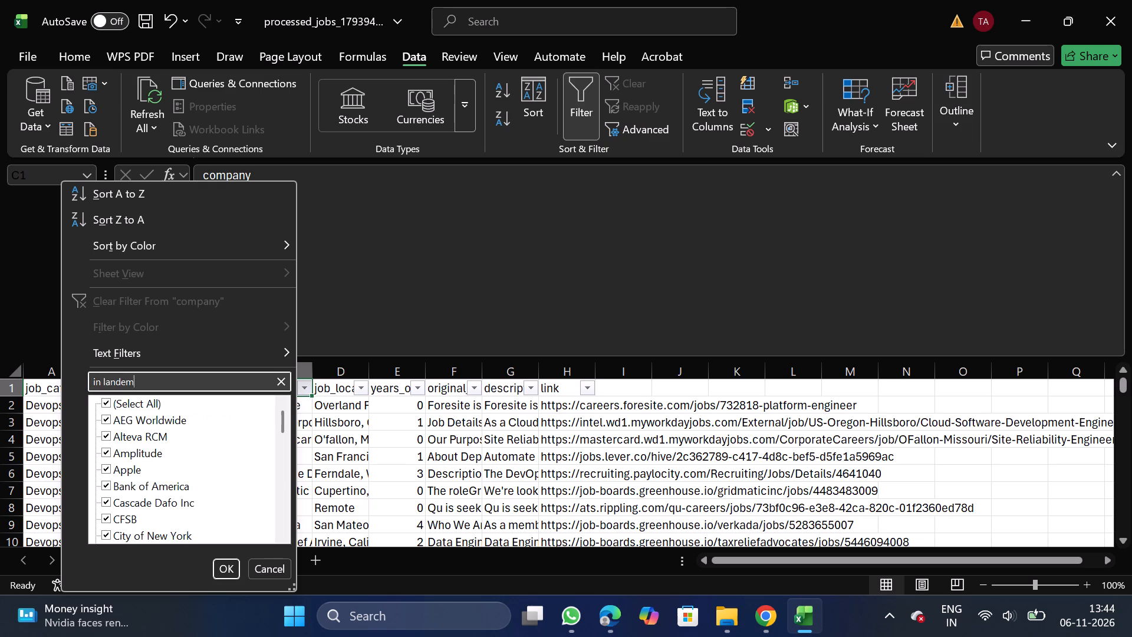
left_click_drag(264, 568, 571, 127)
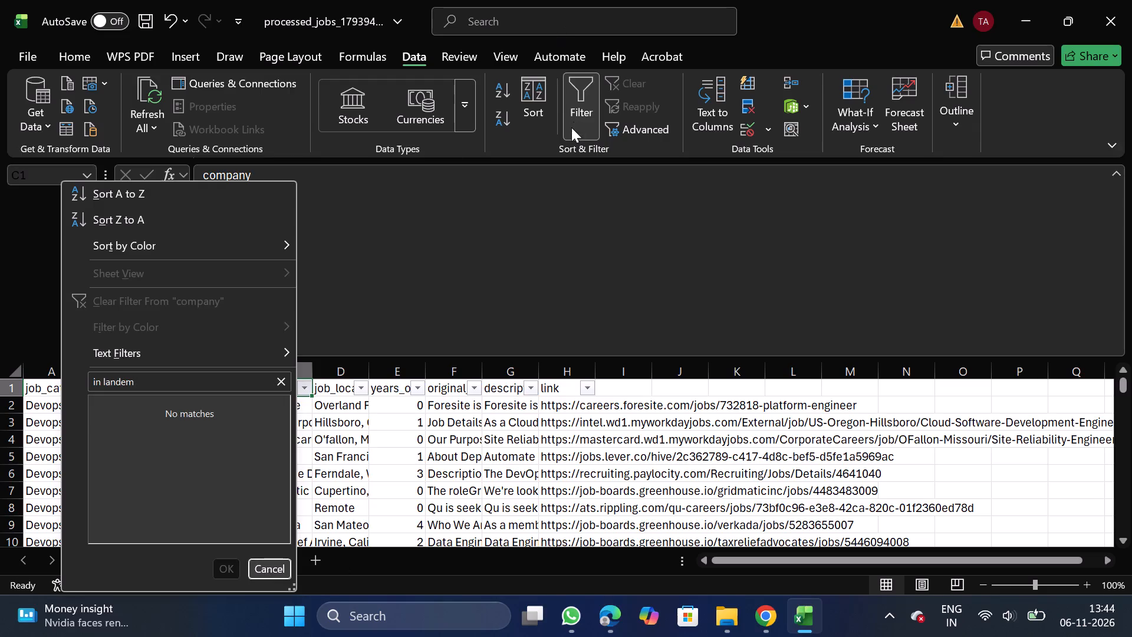
left_click(571, 127)
Save the cleaned job list as a comma-delimited CSV named Devops_11_06 in the Daily Scraping jobs folder under Documents.
left_click_drag(19, 56, 58, 313)
double_click(58, 313)
left_click(752, 216)
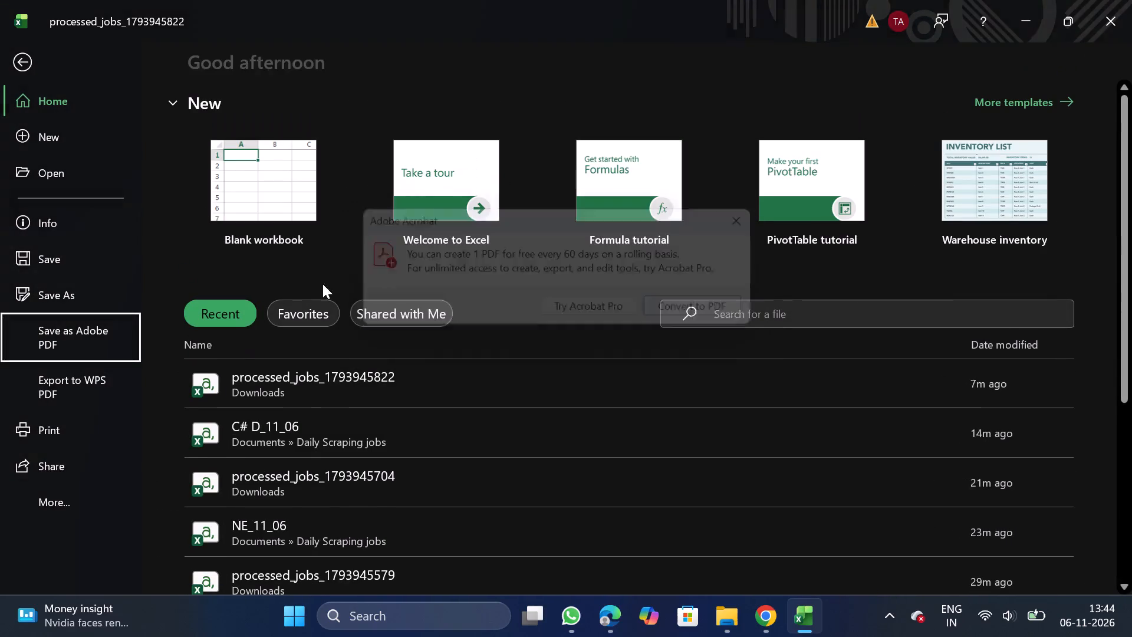
left_click(87, 287)
triple_click(246, 461)
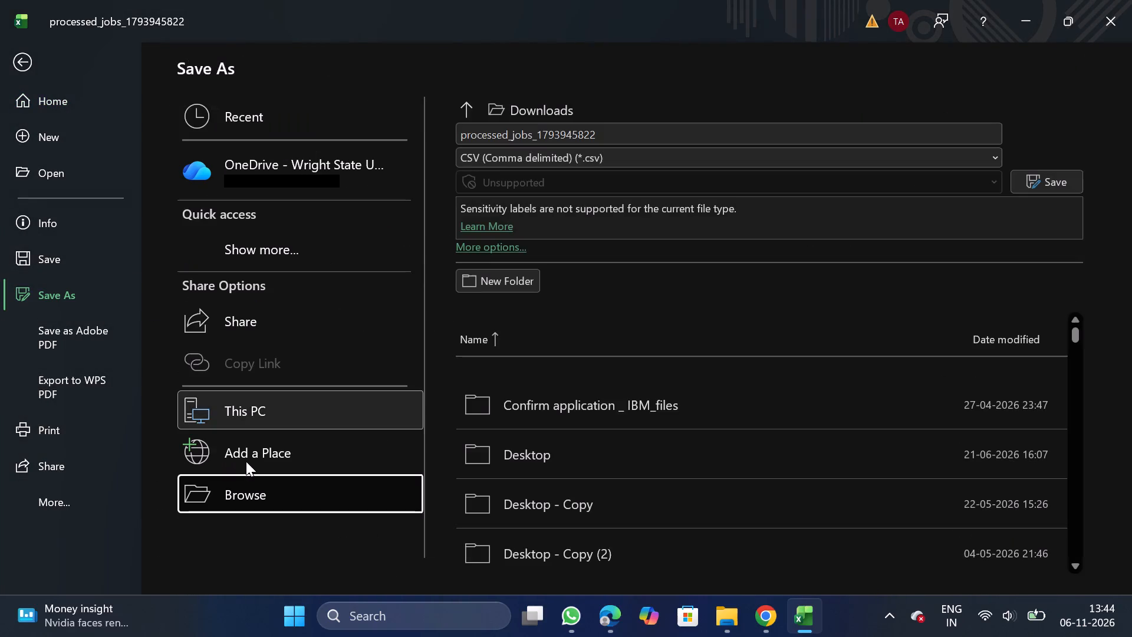
left_click(246, 461)
left_click_drag(256, 512, 257, 503)
triple_click(257, 503)
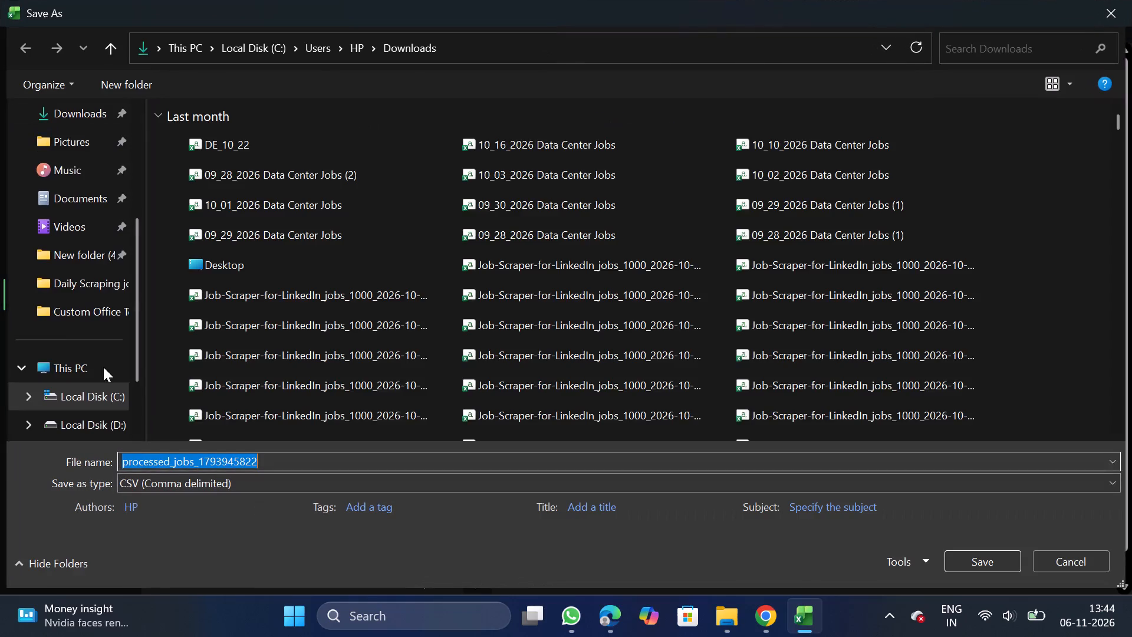
double_click(83, 199)
double_click(249, 199)
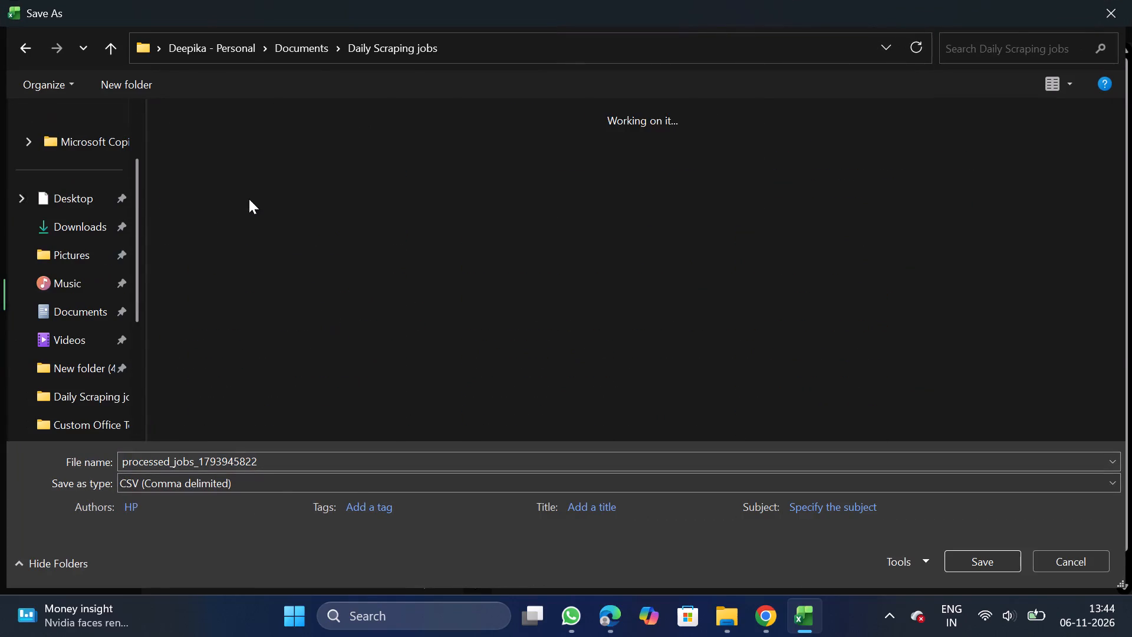
left_click(301, 463)
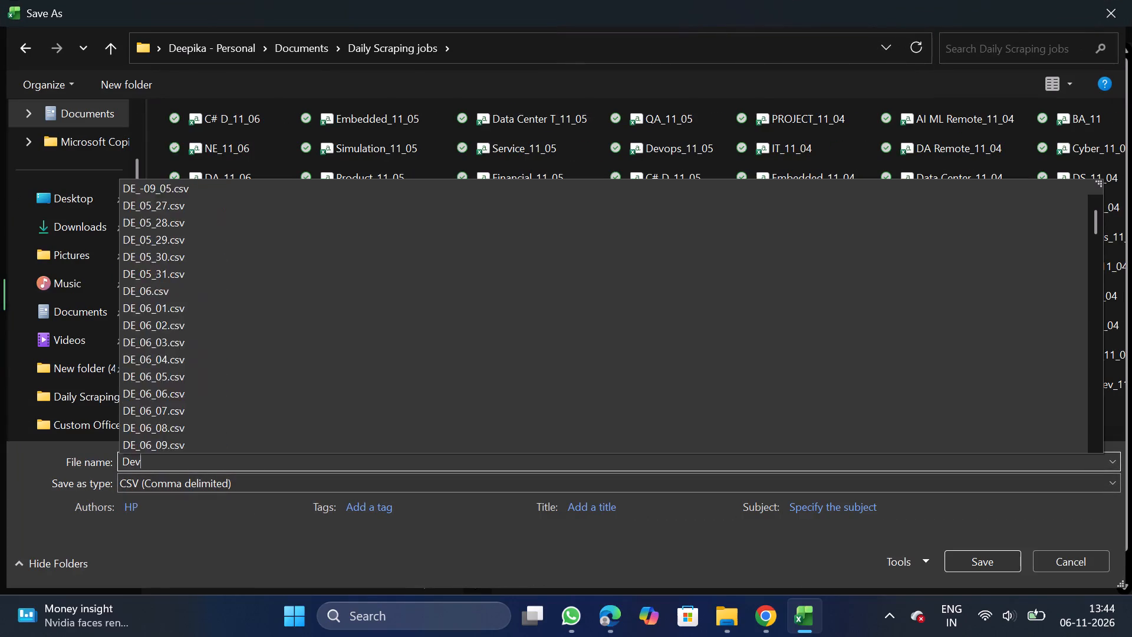
key("BackSpace")
key("BackSpace")
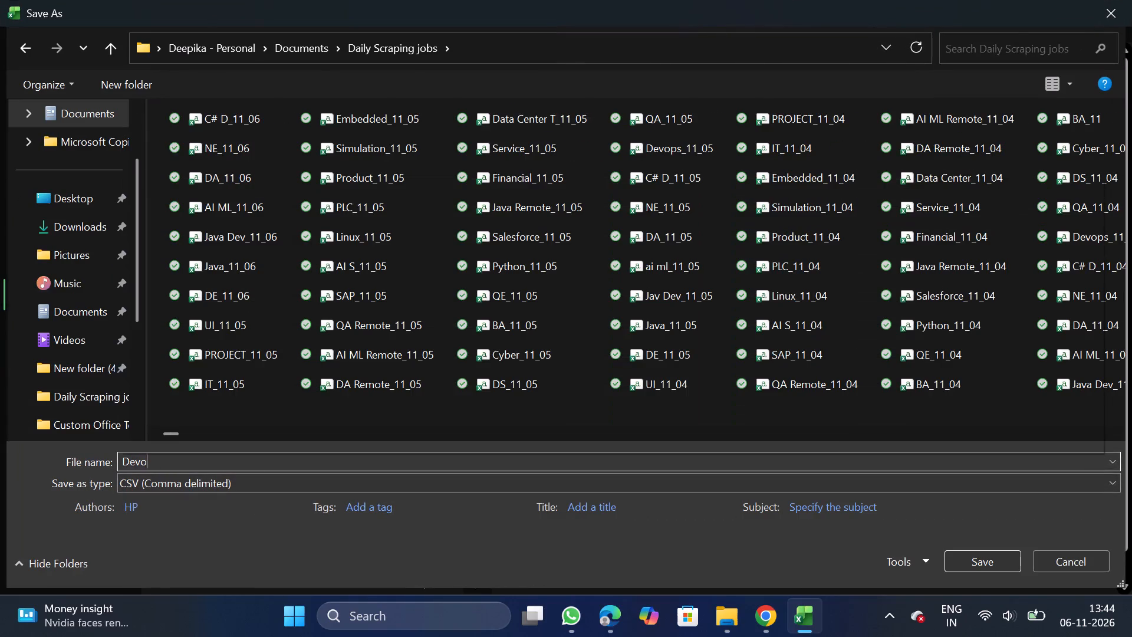
type("ps_11_0")
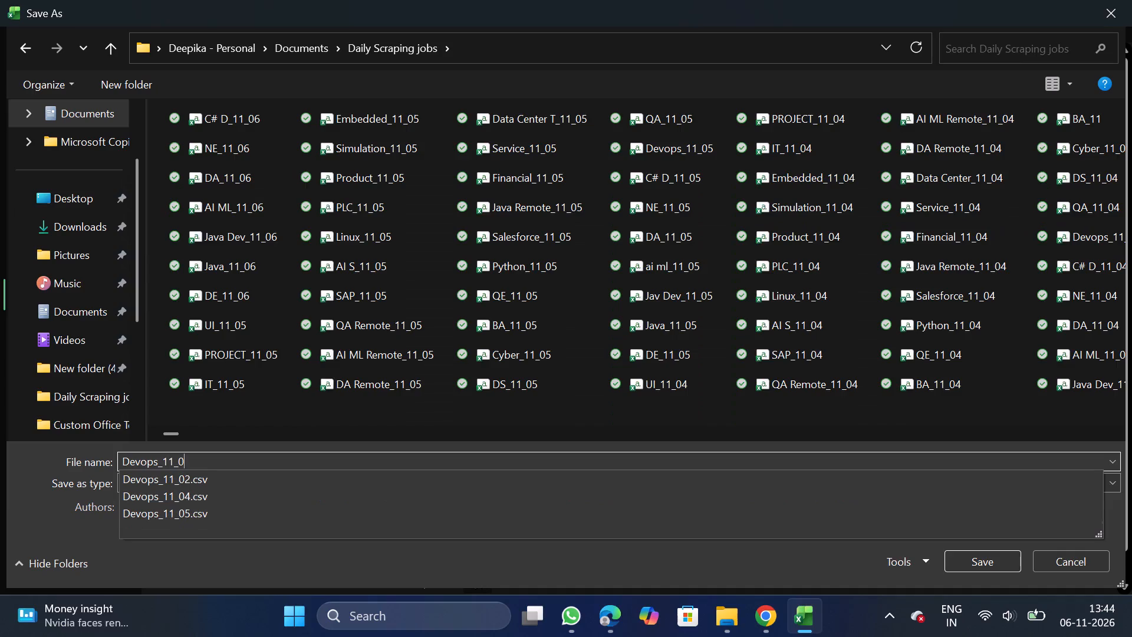
key("6")
left_click(961, 562)
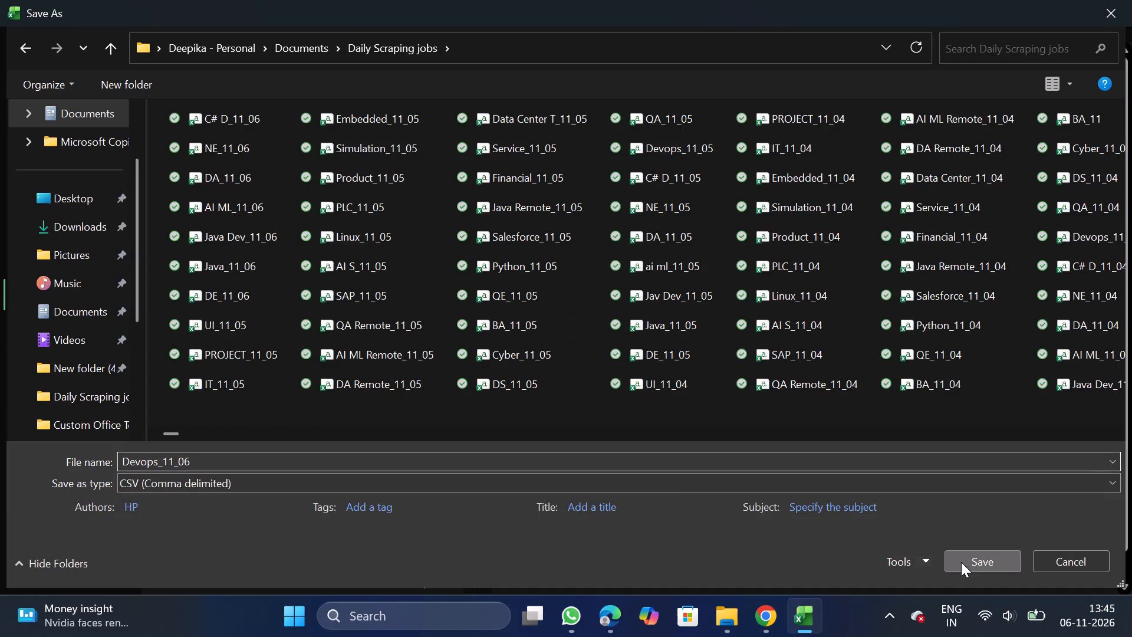
Switch to the NextGenApply dashboard in Chrome and choose Devops_11_06 as the CSV file for the bulk job upload.
left_click(761, 633)
scroll(486, 465, "down", 1)
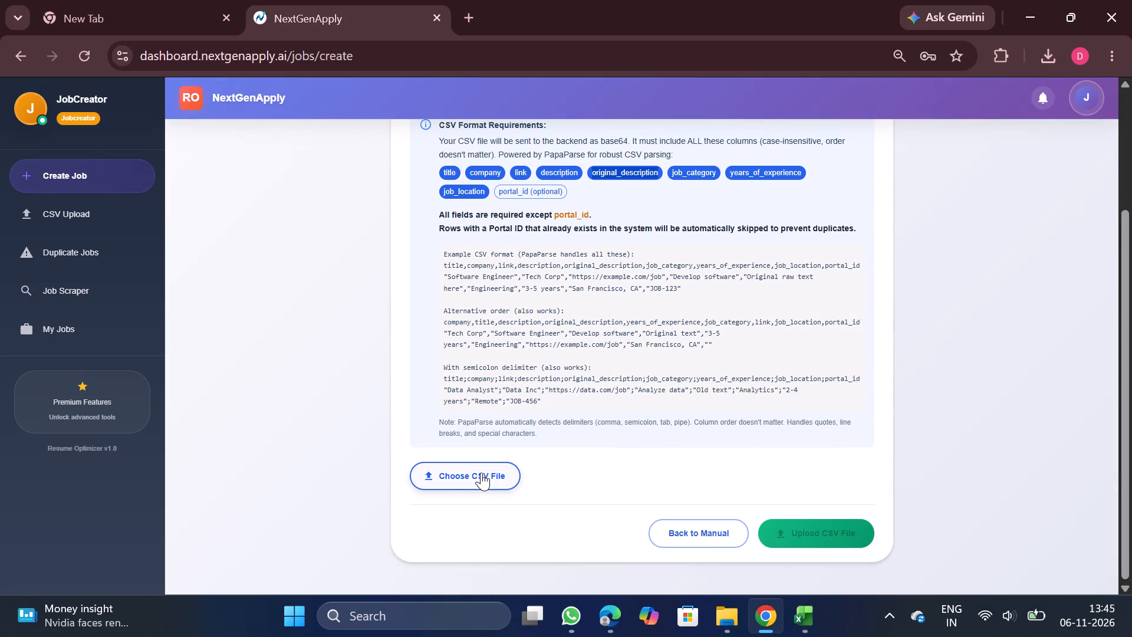
left_click(481, 472)
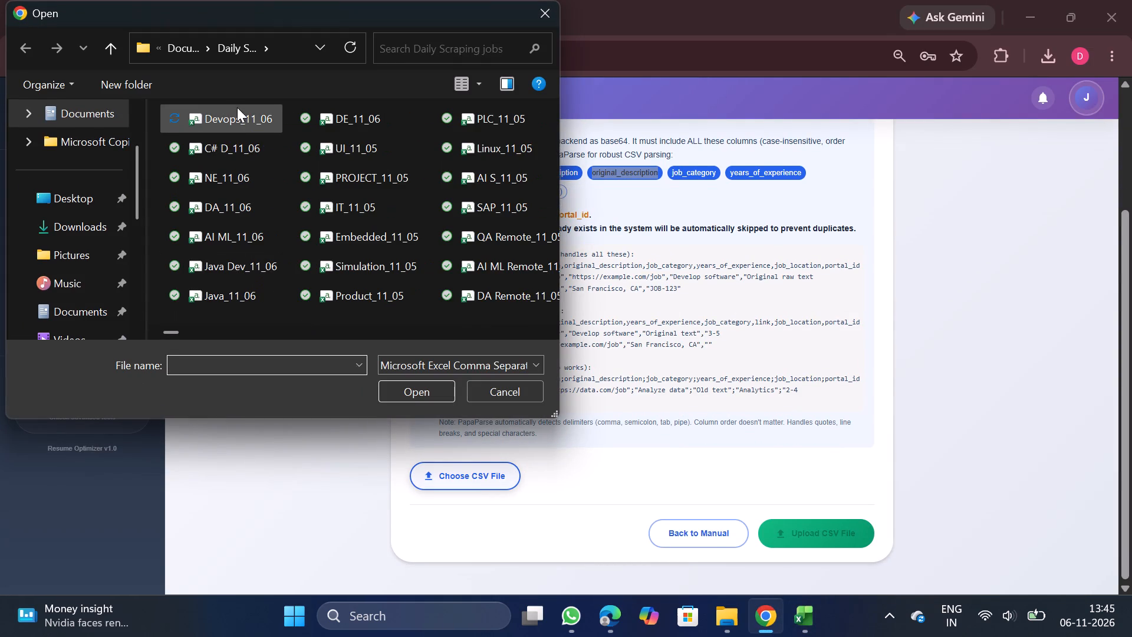
double_click(238, 121)
Upload the selected Devops_11_06 CSV file to create the jobs.
scroll(497, 420, "down", 2)
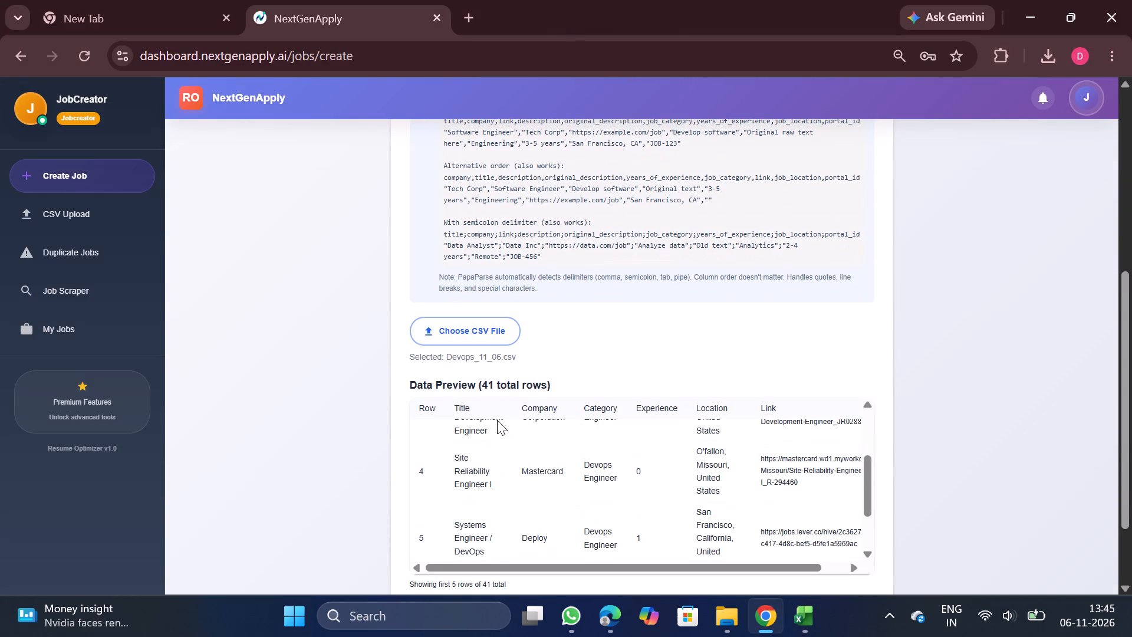
scroll(623, 464, "down", 2)
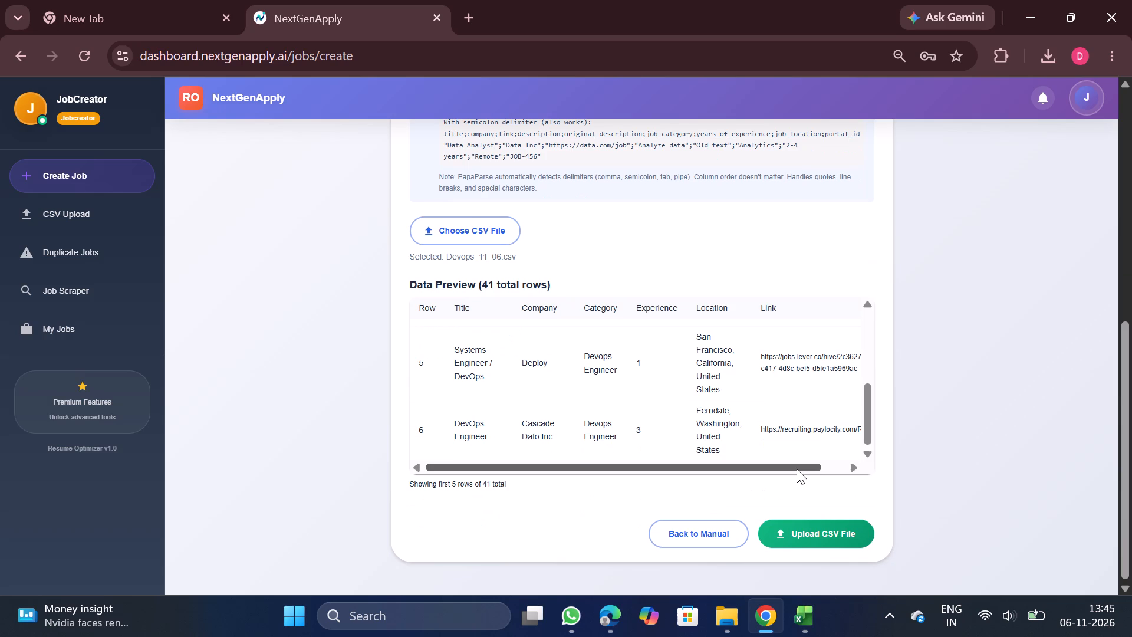
left_click(814, 522)
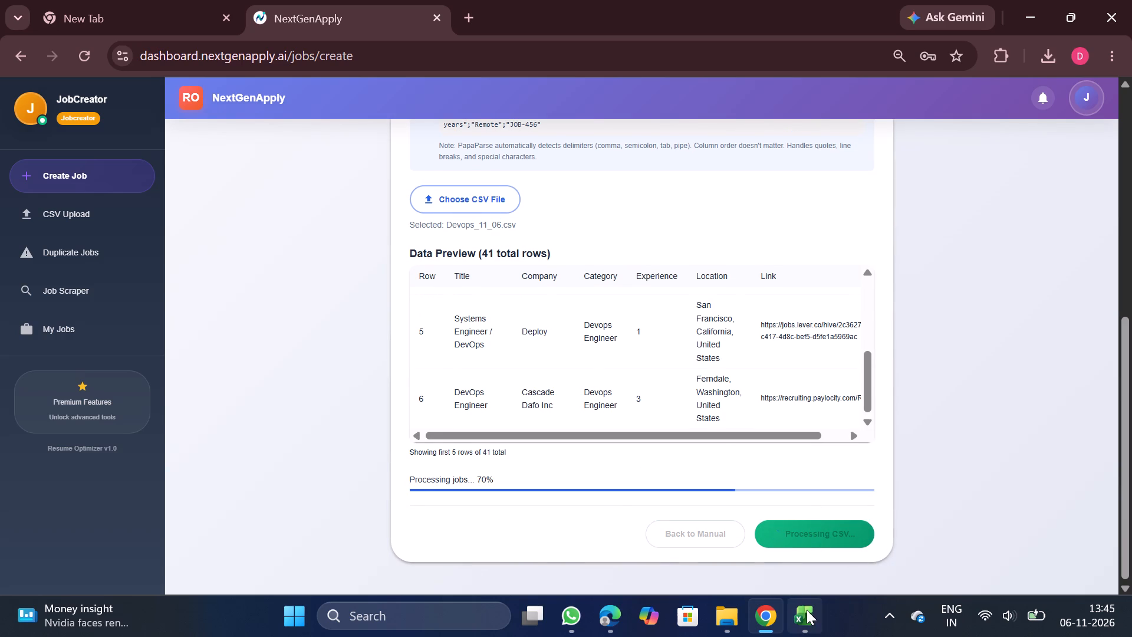
Close the Devops_11_06 workbook in Excel.
left_click(890, 462)
Open the dashboard's CSV Upload page with the CSV upload history.
scroll(755, 416, "up", 3)
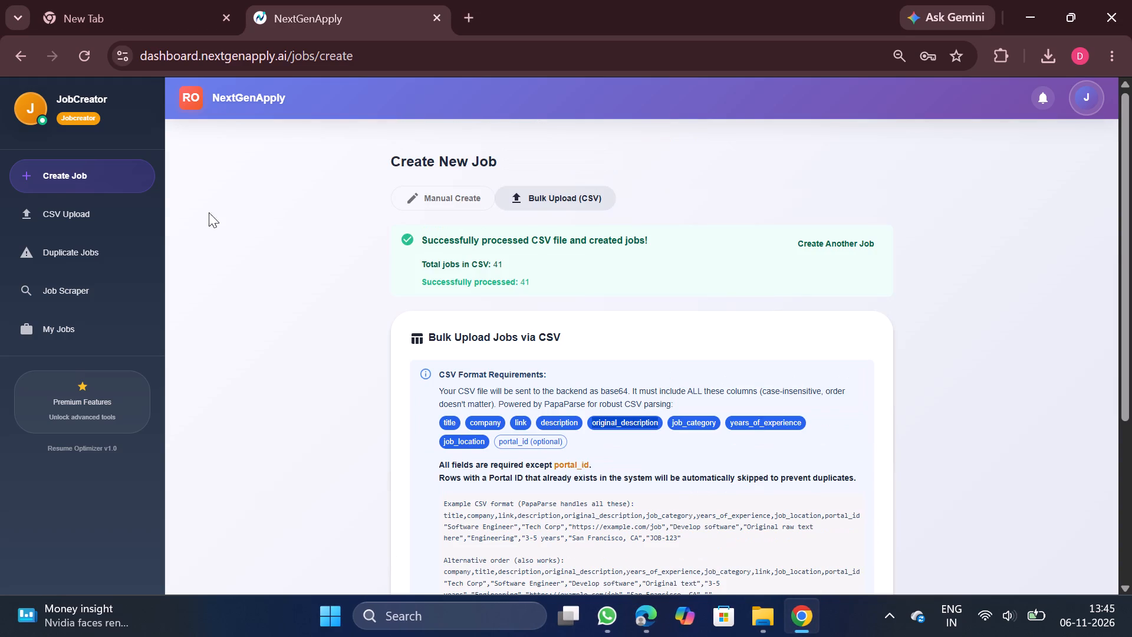
left_click(121, 209)
scroll(520, 303, "up", 5)
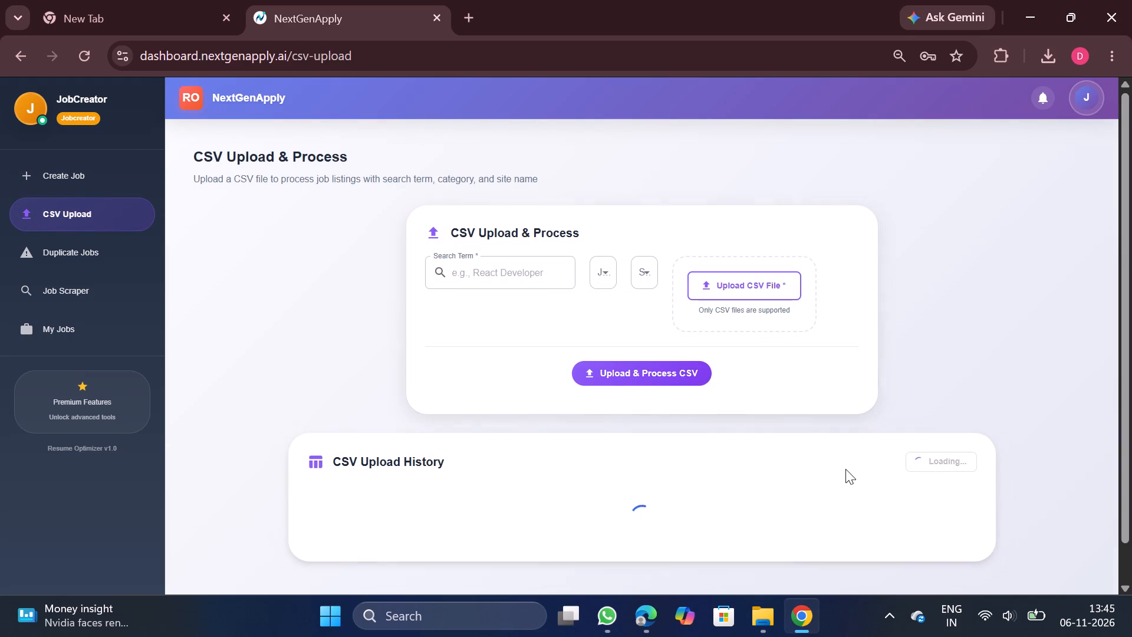
Download the processed CSV for the QA Automation Engineer entry #4888 from the upload history and open it in Excel.
scroll(845, 469, "down", 3)
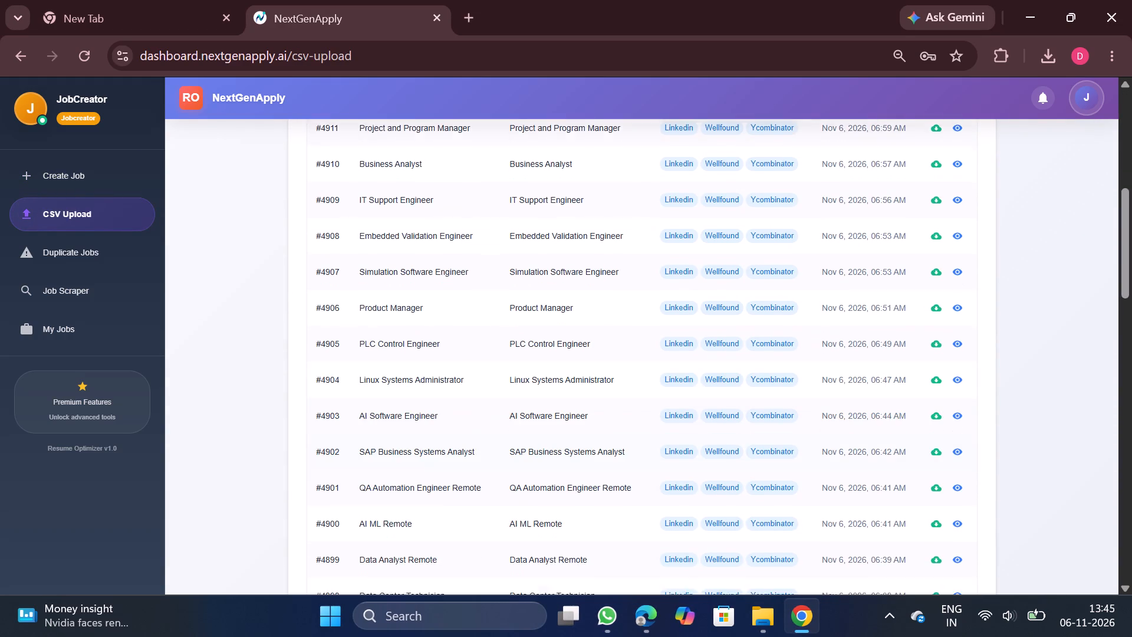
scroll(845, 469, "down", 3)
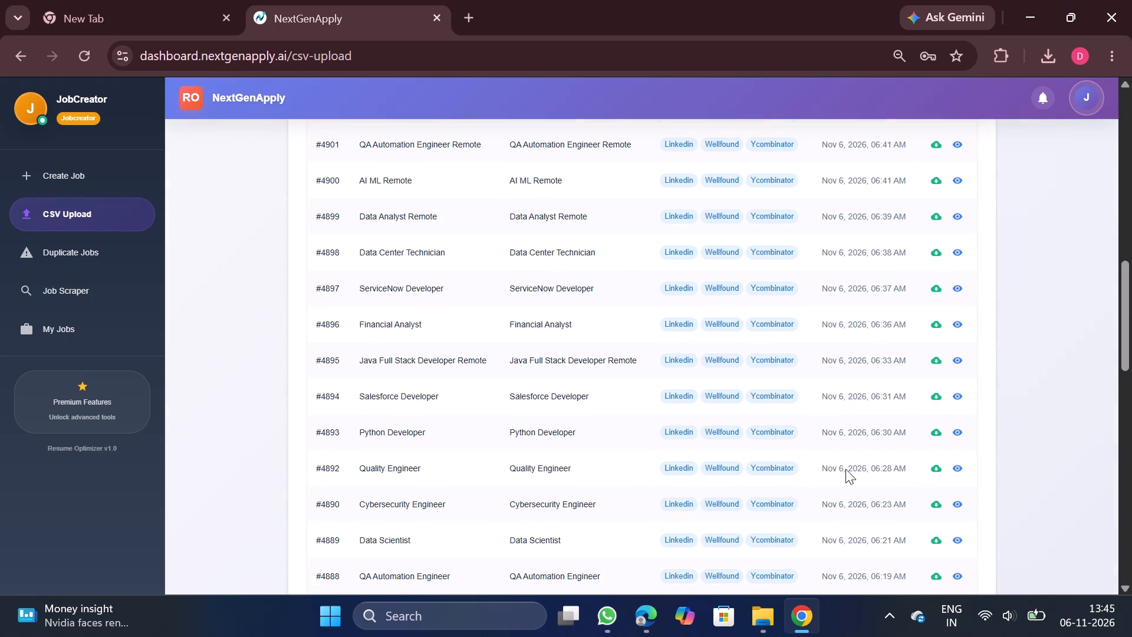
scroll(845, 469, "down", 2)
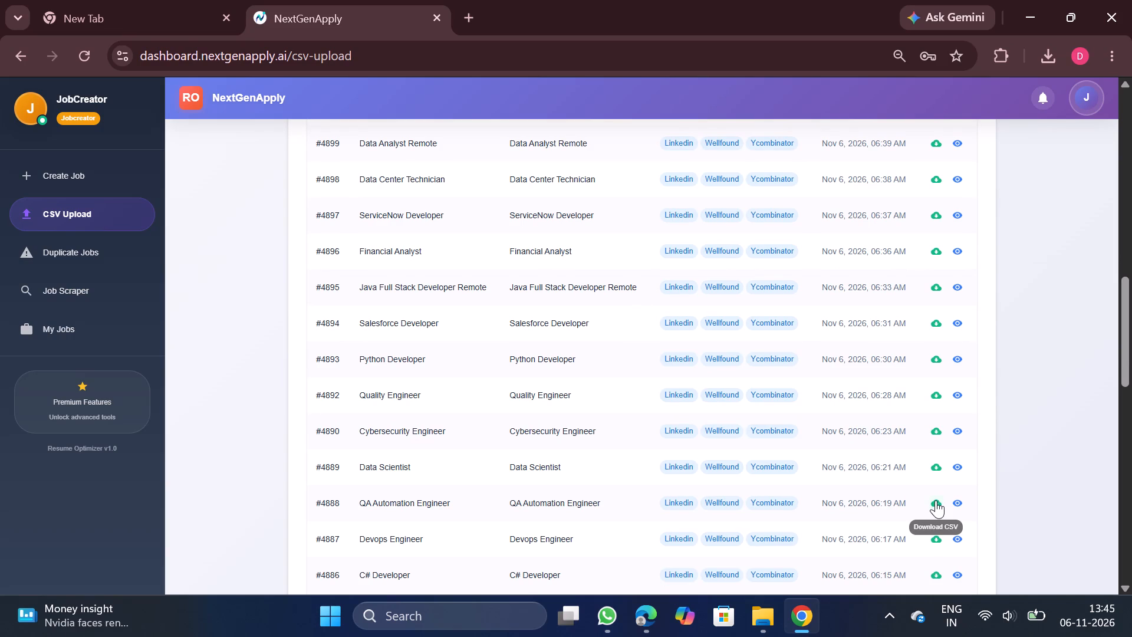
left_click(936, 500)
left_click(906, 99)
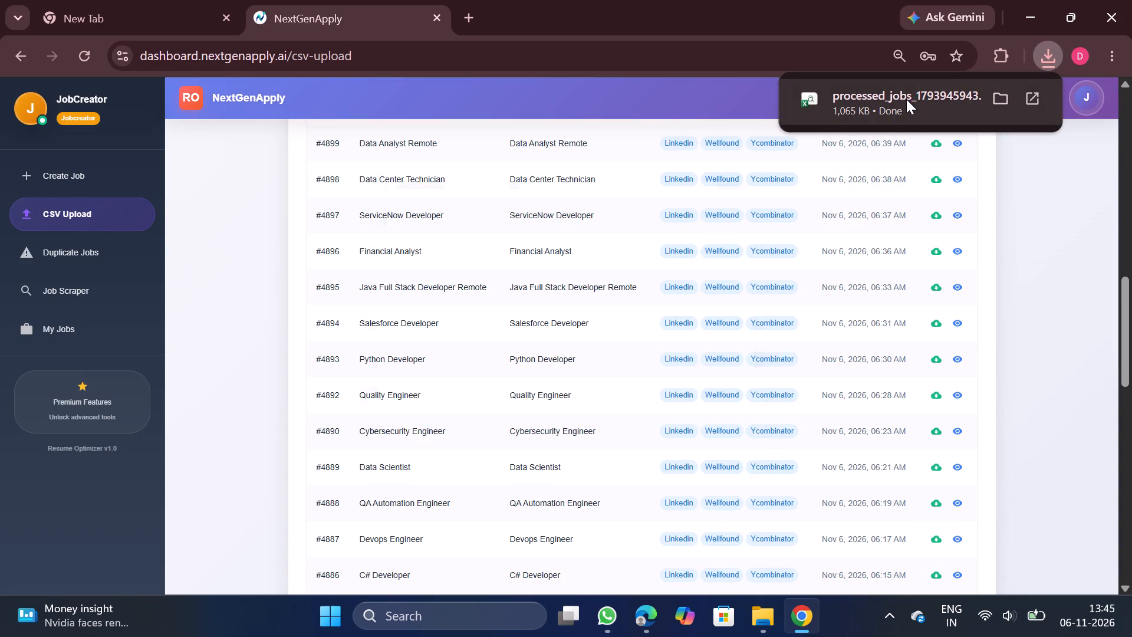
Remove duplicate rows from the whole data set based only on the company column.
left_click(264, 454)
key("ctrl+a")
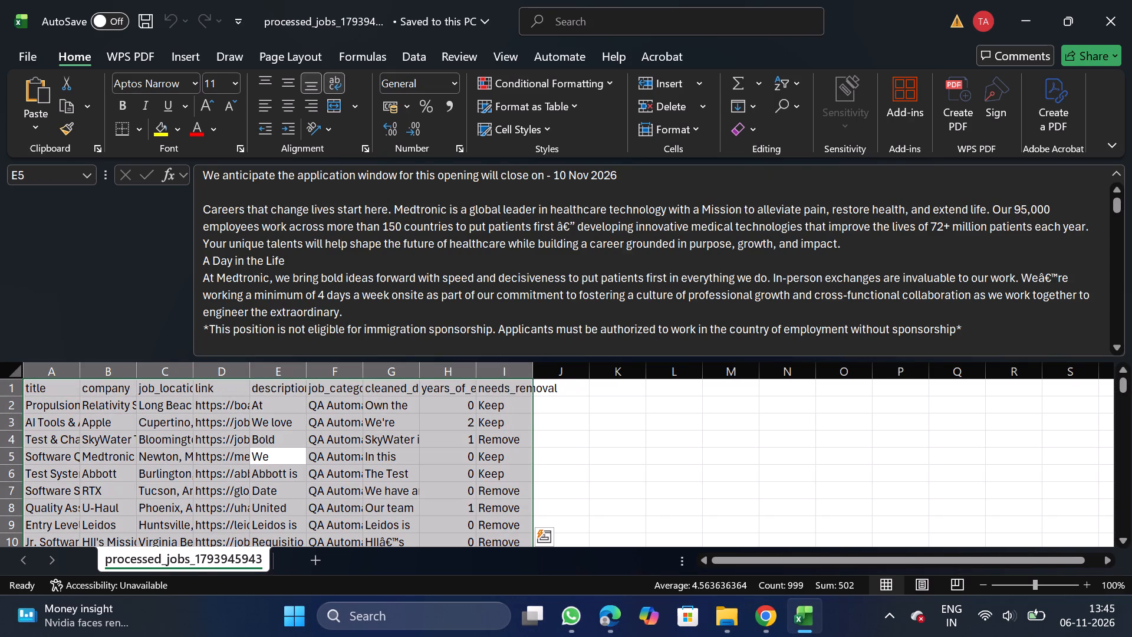
left_click(403, 60)
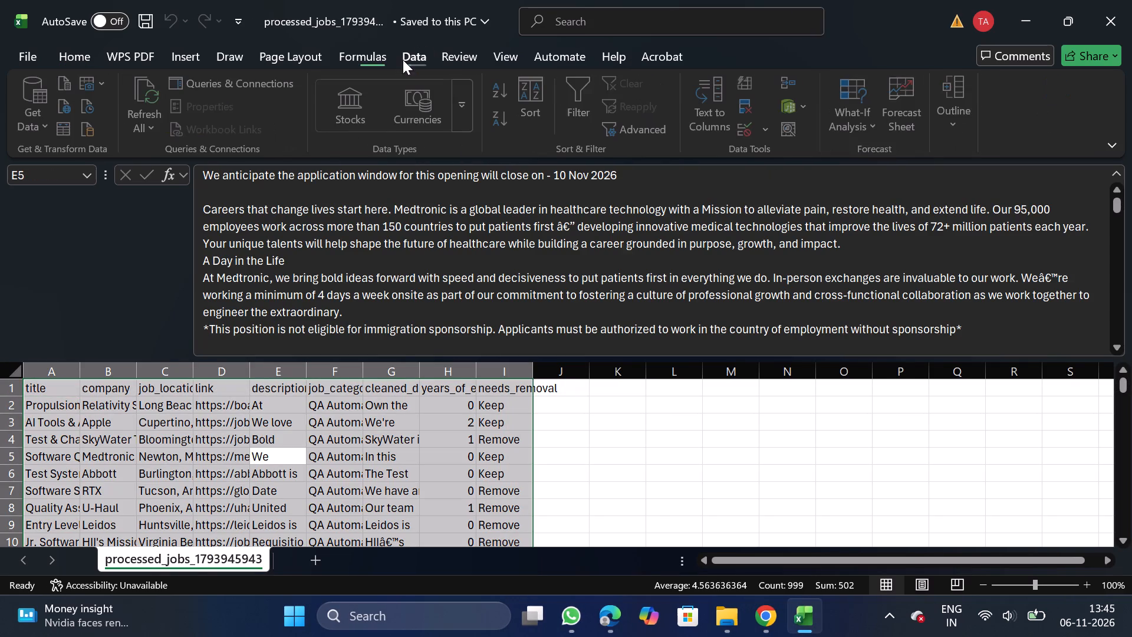
left_click(744, 106)
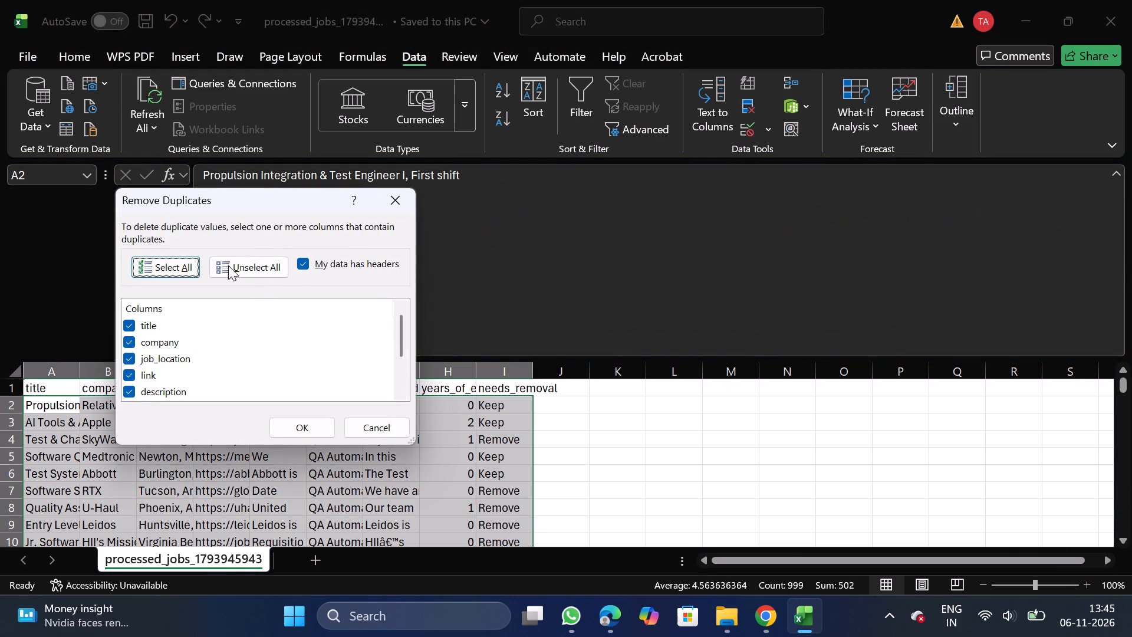
left_click(228, 265)
left_click(128, 343)
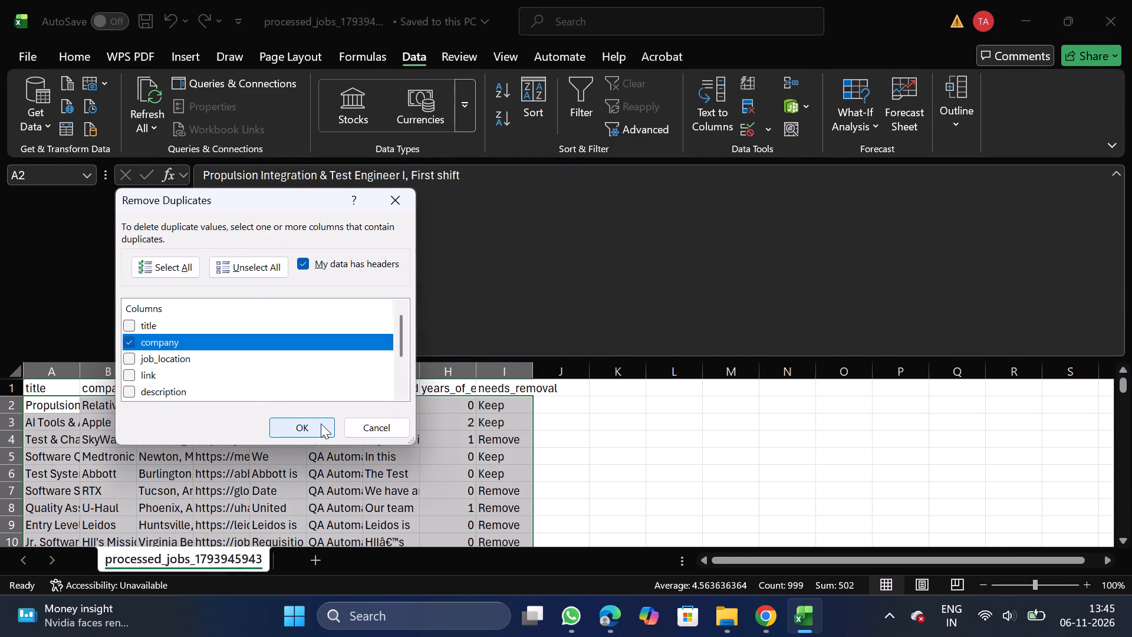
left_click(323, 425)
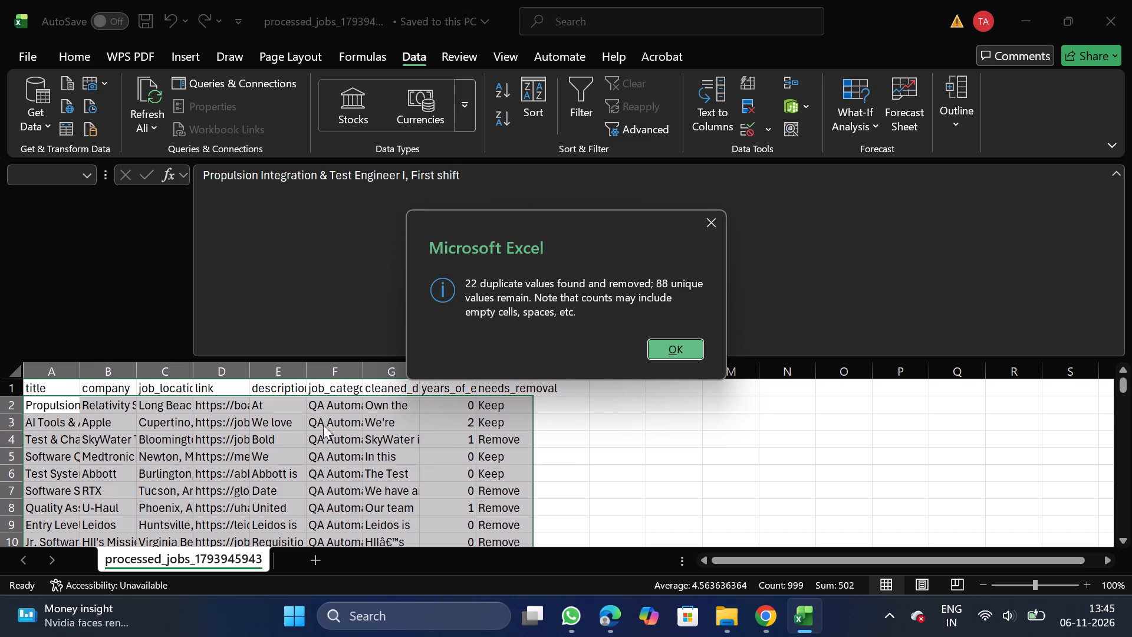
left_click(680, 352)
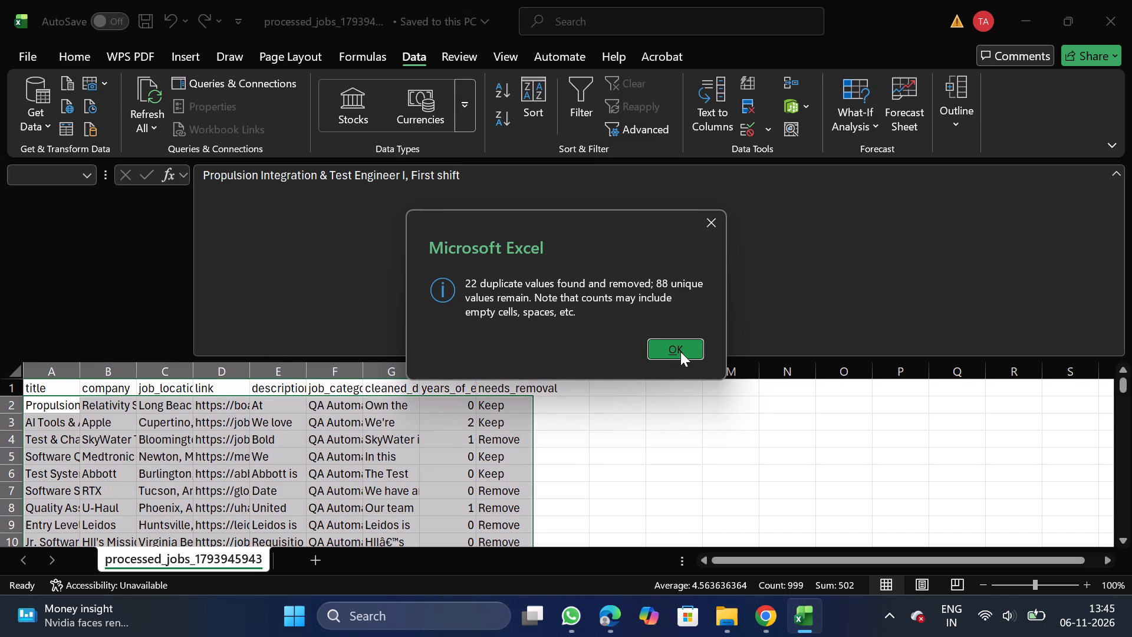
Filter needs_removal to Remove, delete all the filtered rows below the header, and turn the filter off.
left_click(495, 386)
left_click(584, 103)
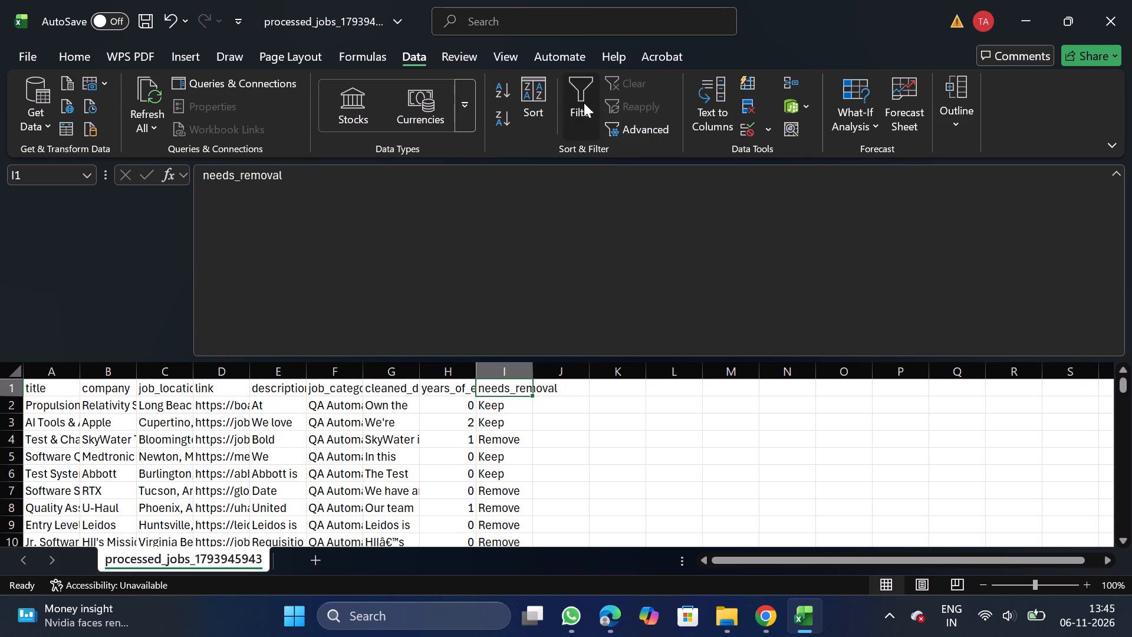
left_click(529, 395)
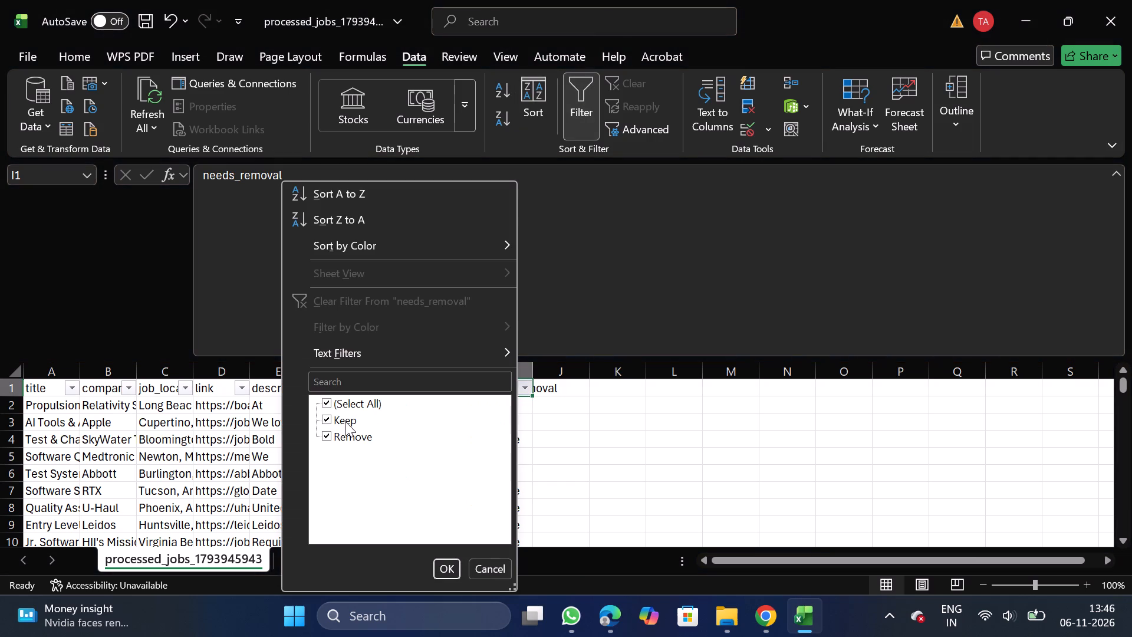
left_click(345, 422)
left_click(458, 576)
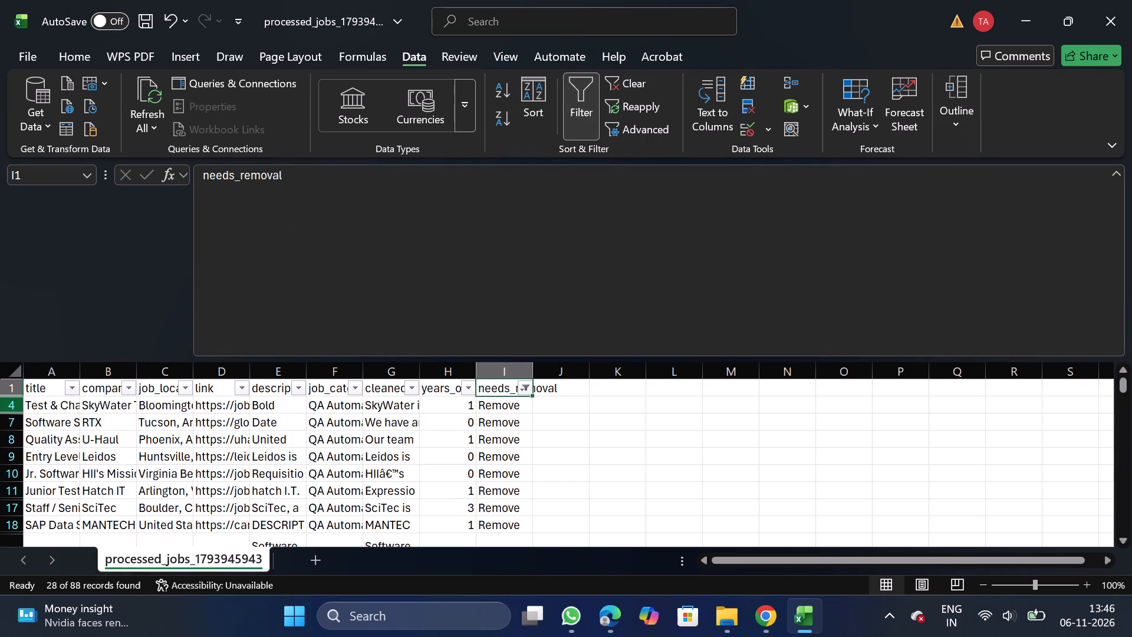
left_click(4, 402)
key("ctrl+shift+Down")
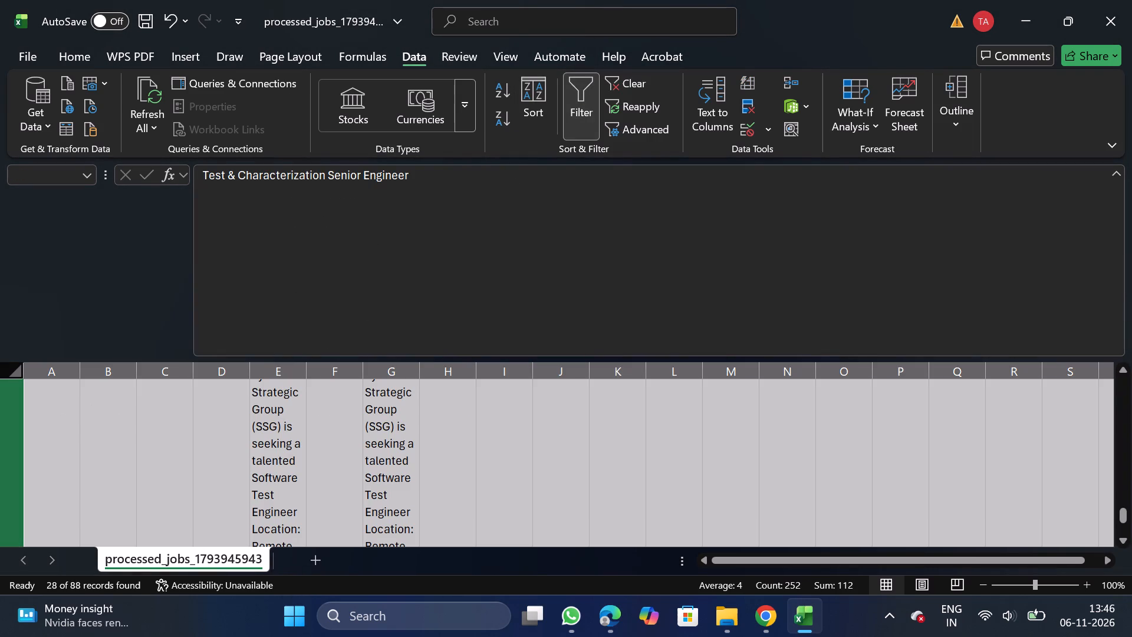
right_click(124, 450)
left_click(214, 304)
left_click(595, 86)
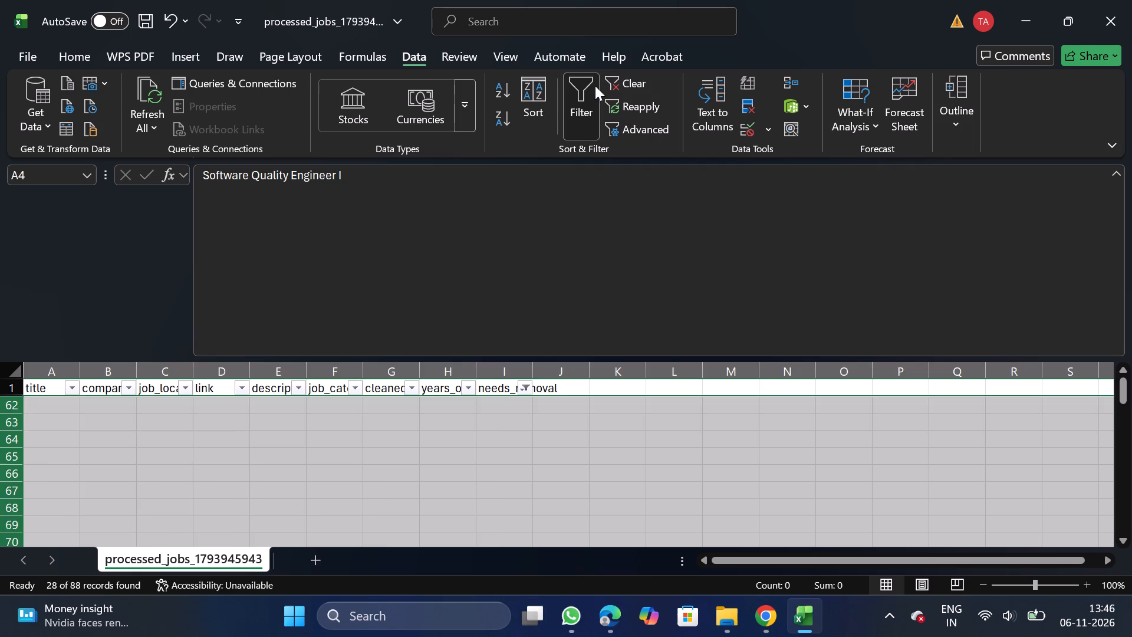
Filter years_of_experience to 8, 9, 10, 12 and 20, delete the filtered rows, and turn the filter off.
left_click(452, 382)
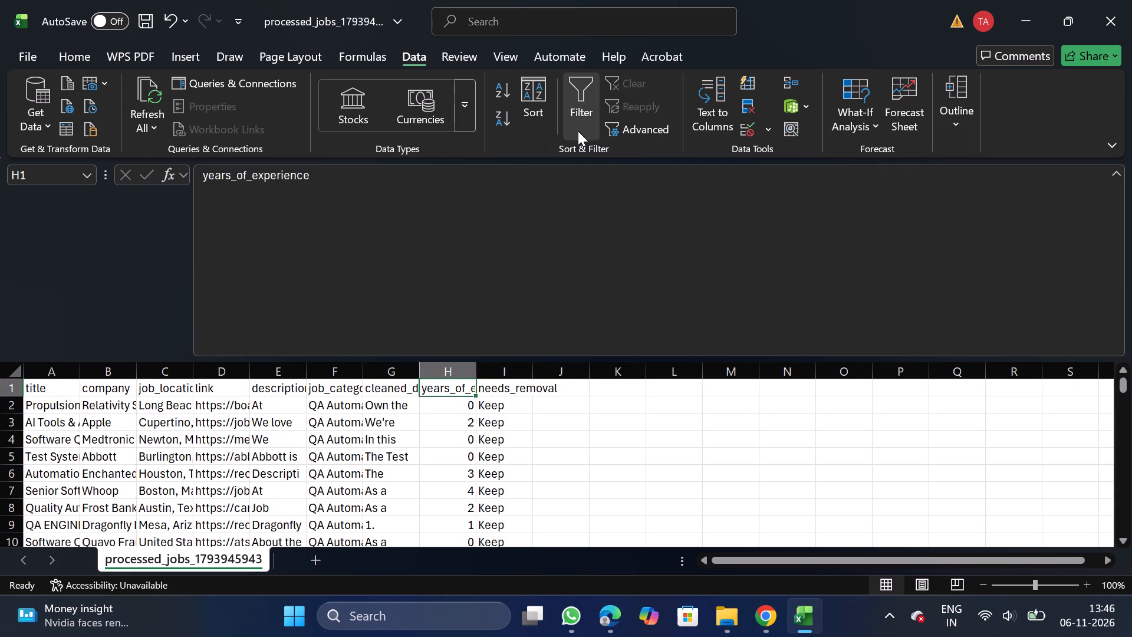
left_click(578, 131)
left_click(471, 390)
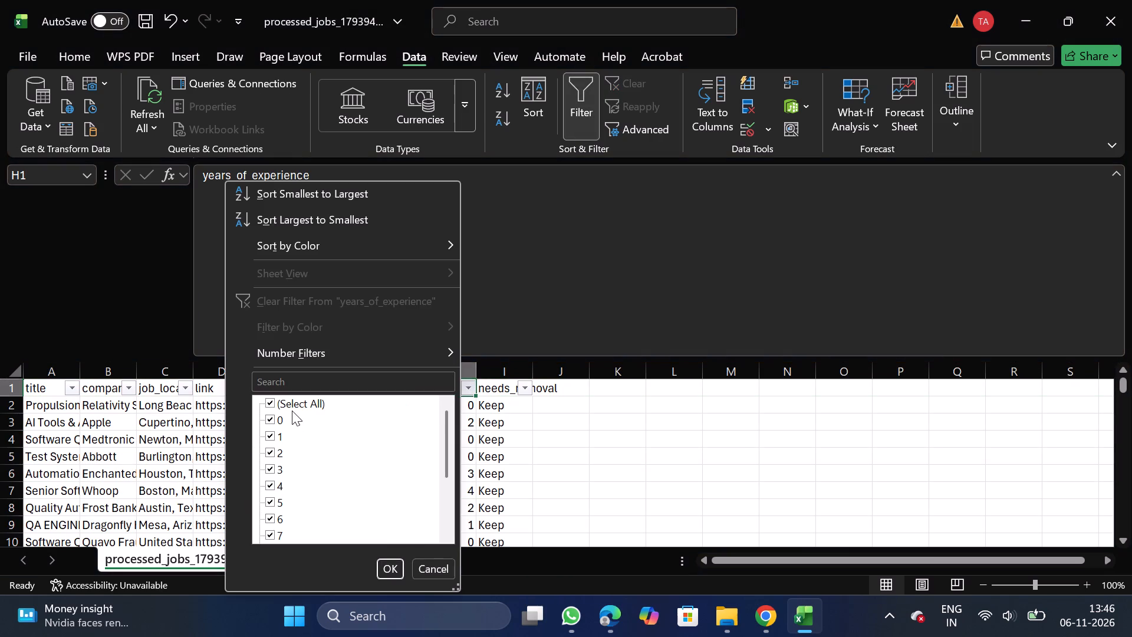
left_click(292, 407)
scroll(274, 506, "down", 1)
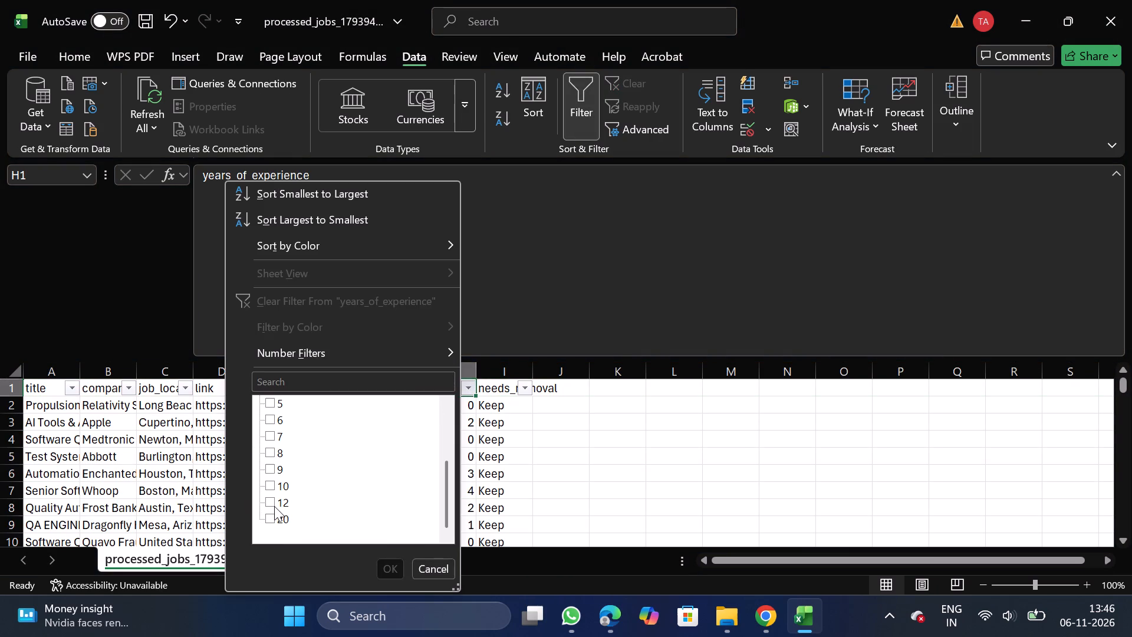
left_click(275, 454)
left_click(274, 468)
left_click(270, 492)
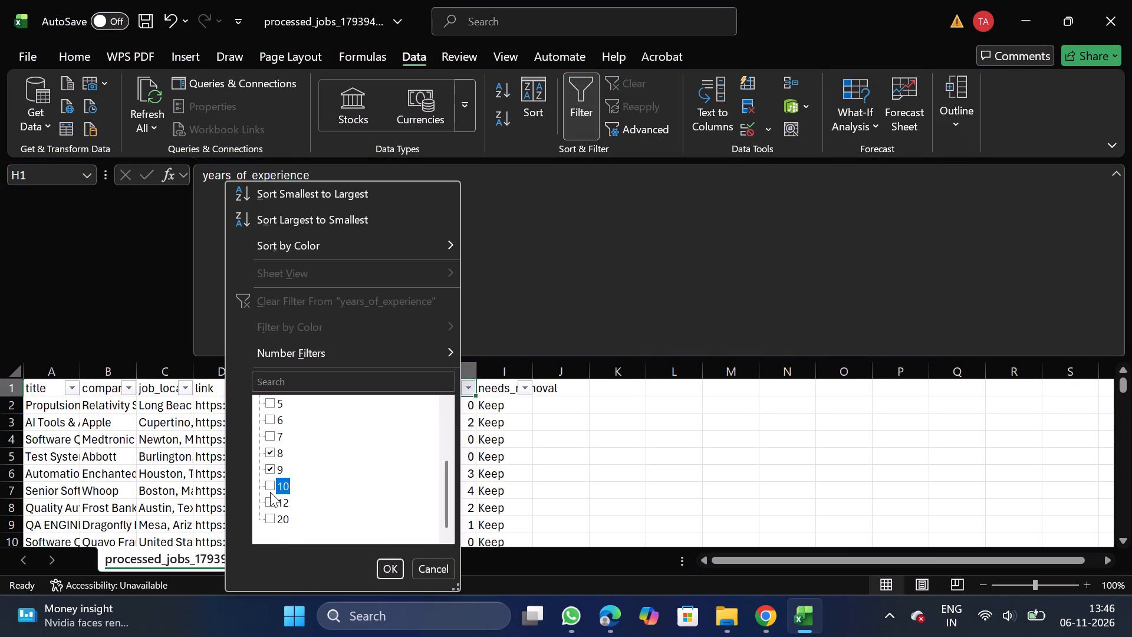
left_click(270, 503)
left_click(270, 517)
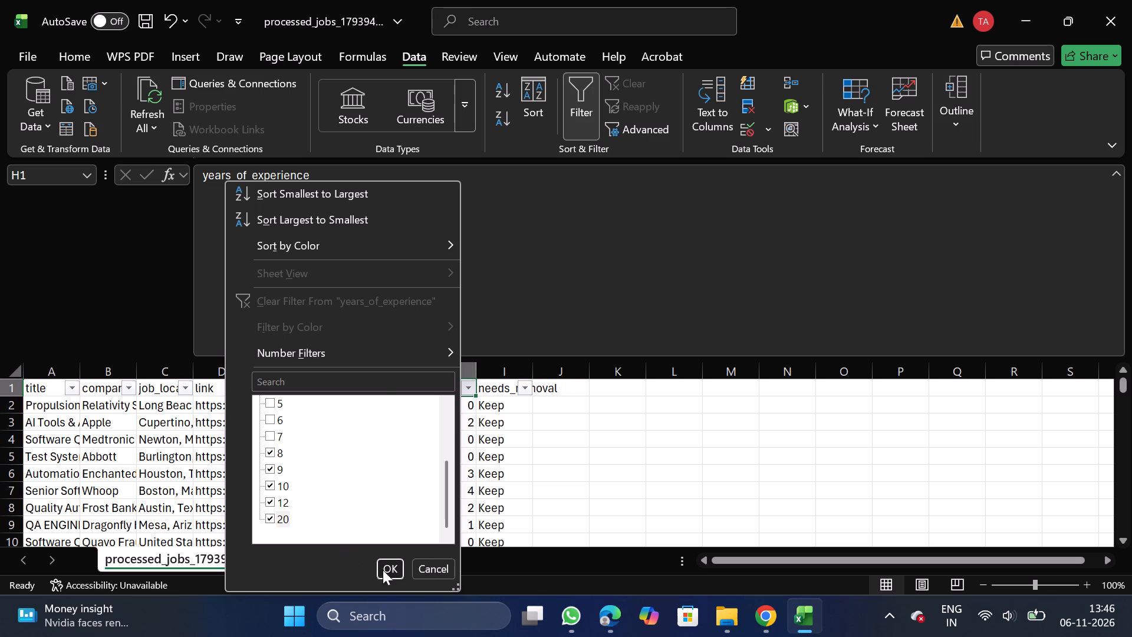
left_click(383, 570)
left_click(2, 431)
key("ctrl+shift+Down")
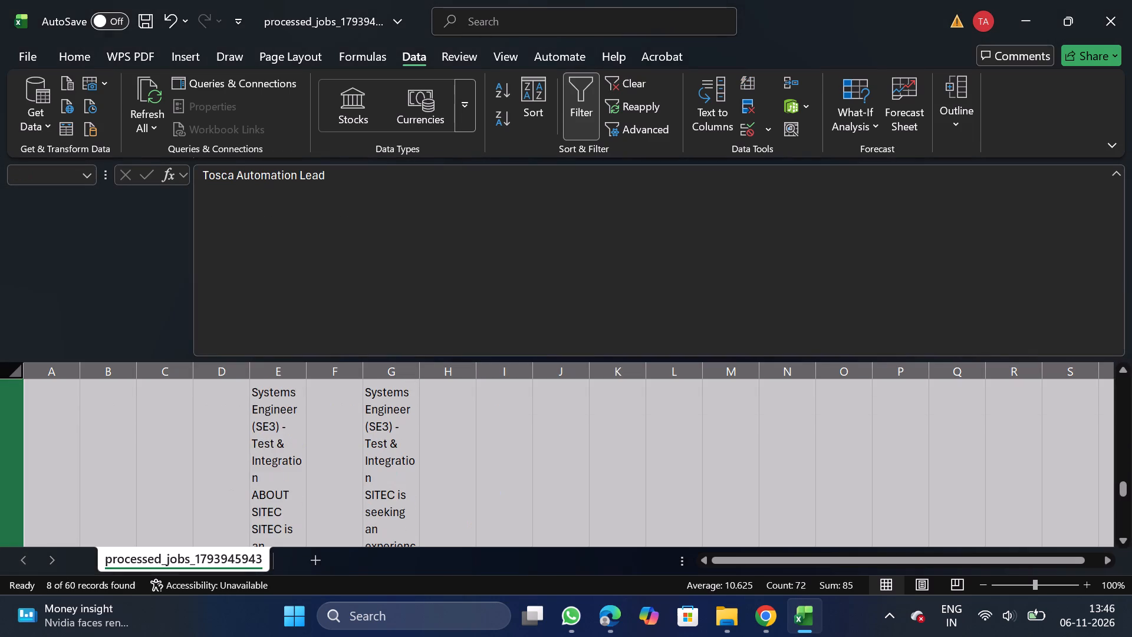
right_click(142, 480)
left_click(220, 343)
left_click(579, 127)
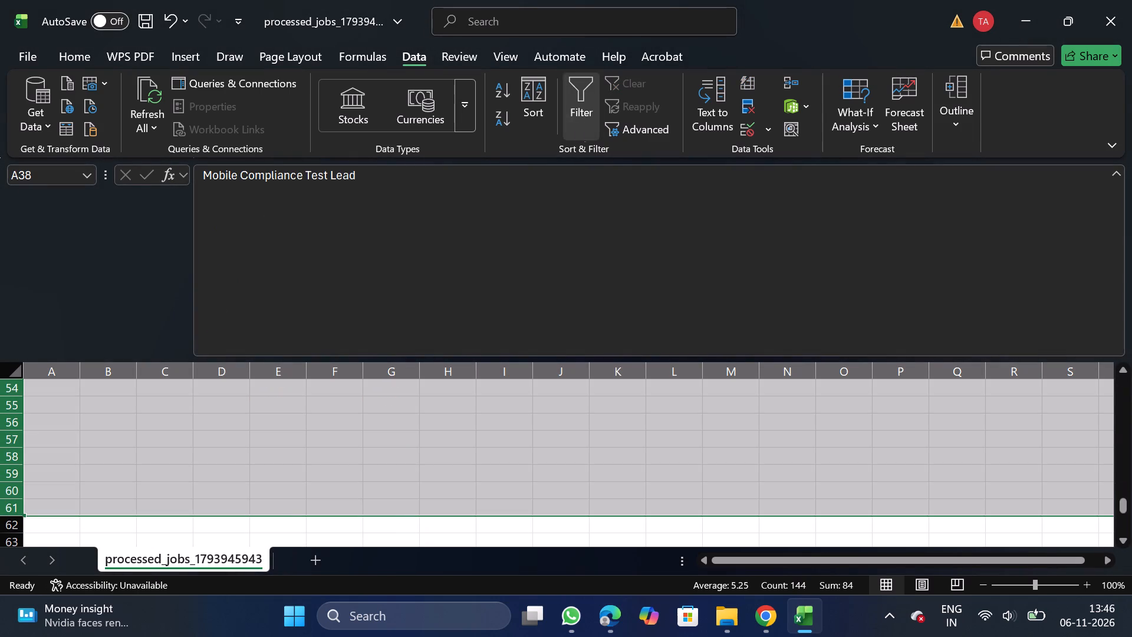
Delete the needs_removal column.
left_click_drag(1122, 520, 1127, 297)
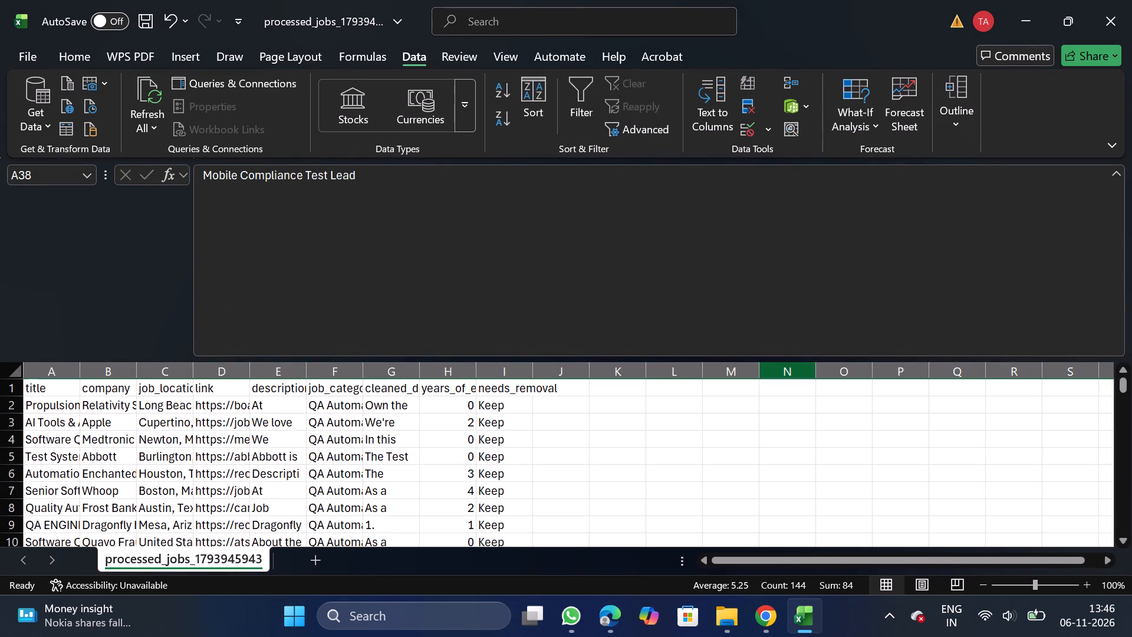
left_click_drag(498, 374, 493, 432)
right_click(493, 432)
left_click(565, 287)
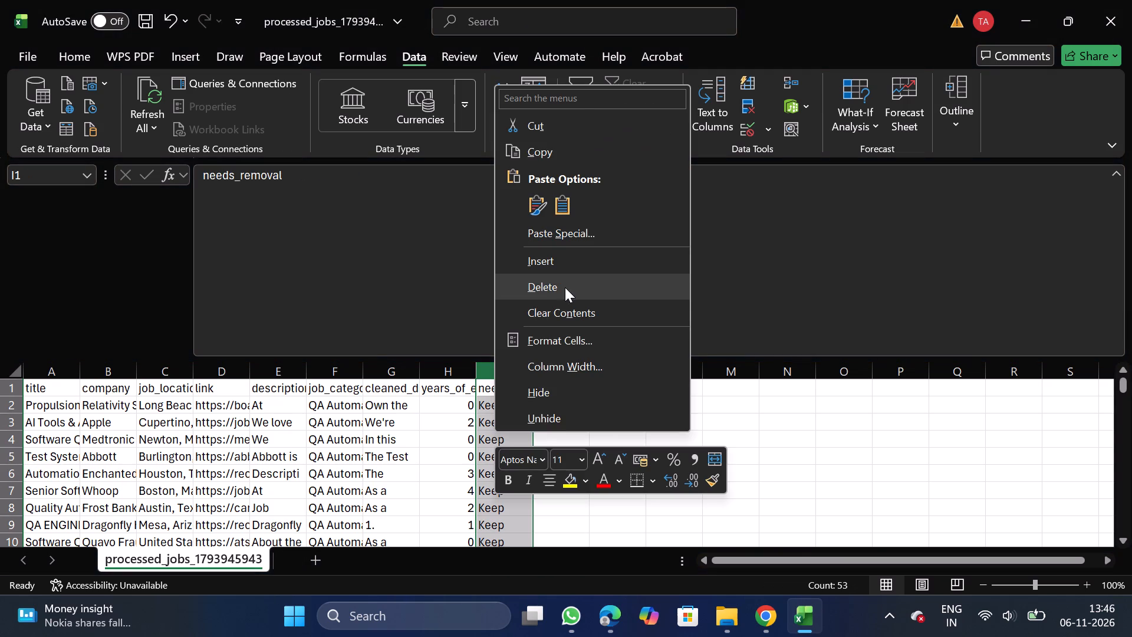
Move the job_category column to the front of the sheet, before title.
left_click(334, 364)
key("ctrl+x")
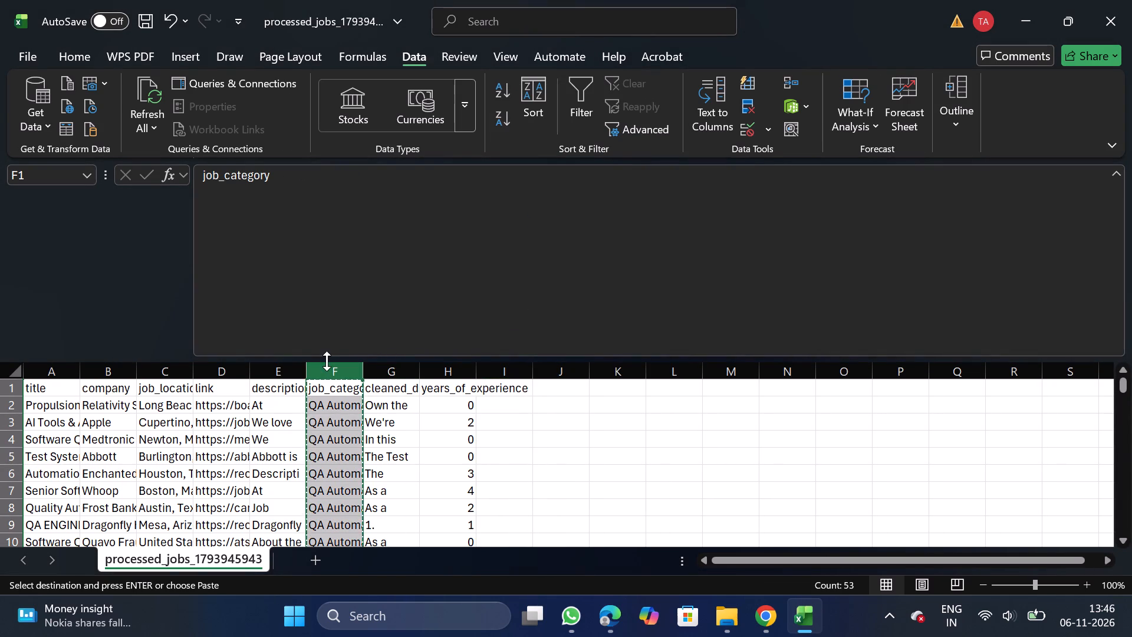
left_click_drag(32, 370, 40, 443)
right_click(40, 443)
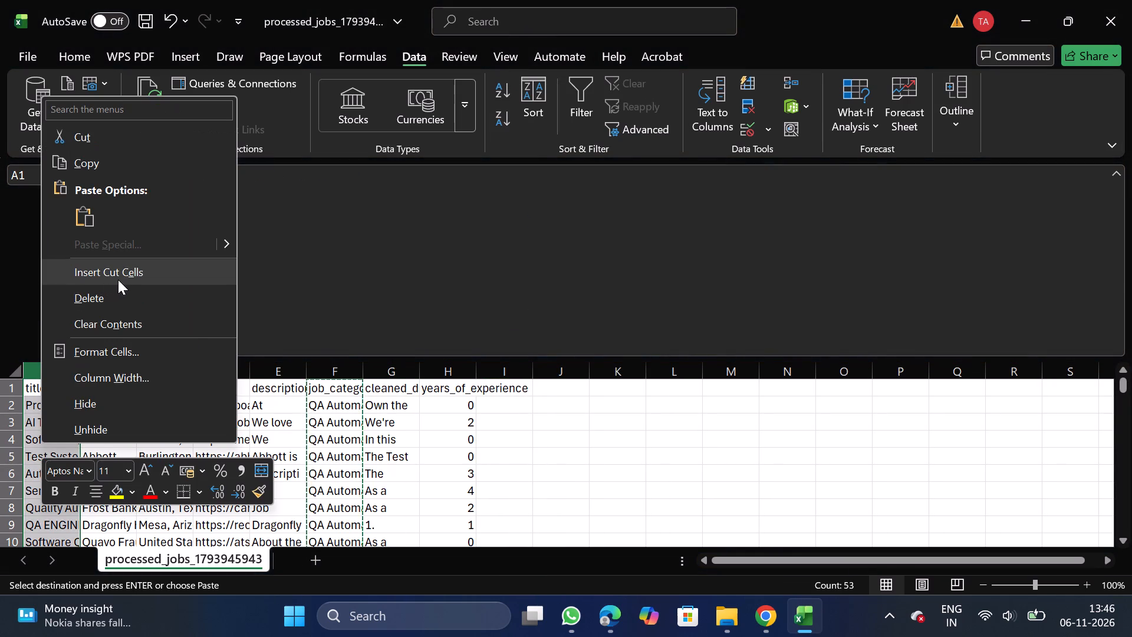
left_click(118, 280)
Turn off text wrapping for the description and cleaned_description columns.
left_click(347, 377)
key("shift+Right")
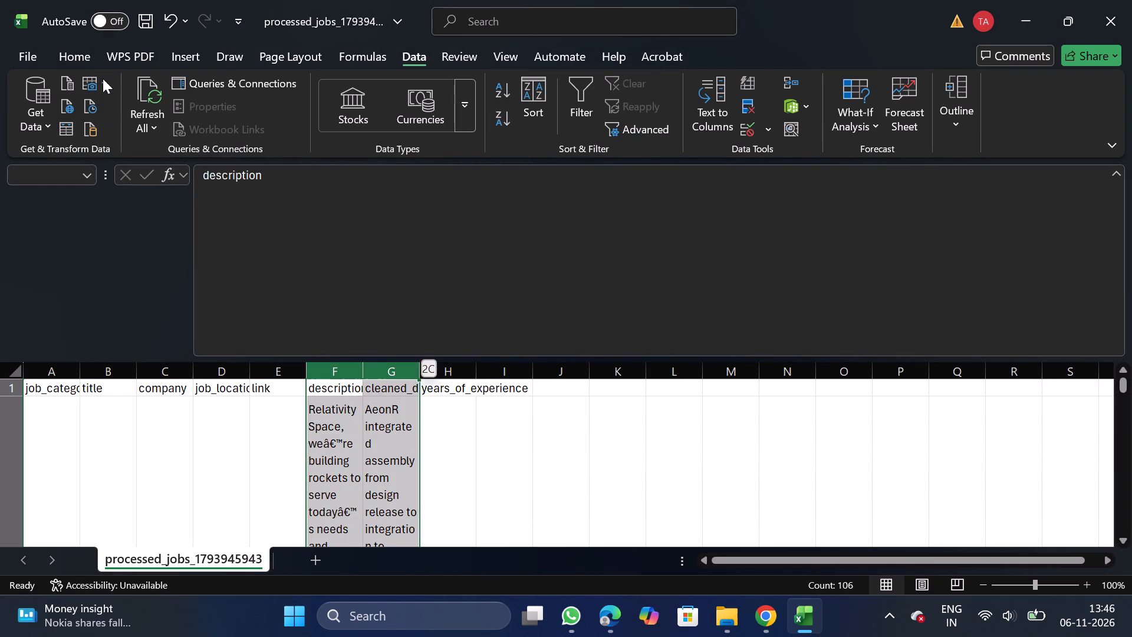
left_click(75, 56)
left_click(365, 151)
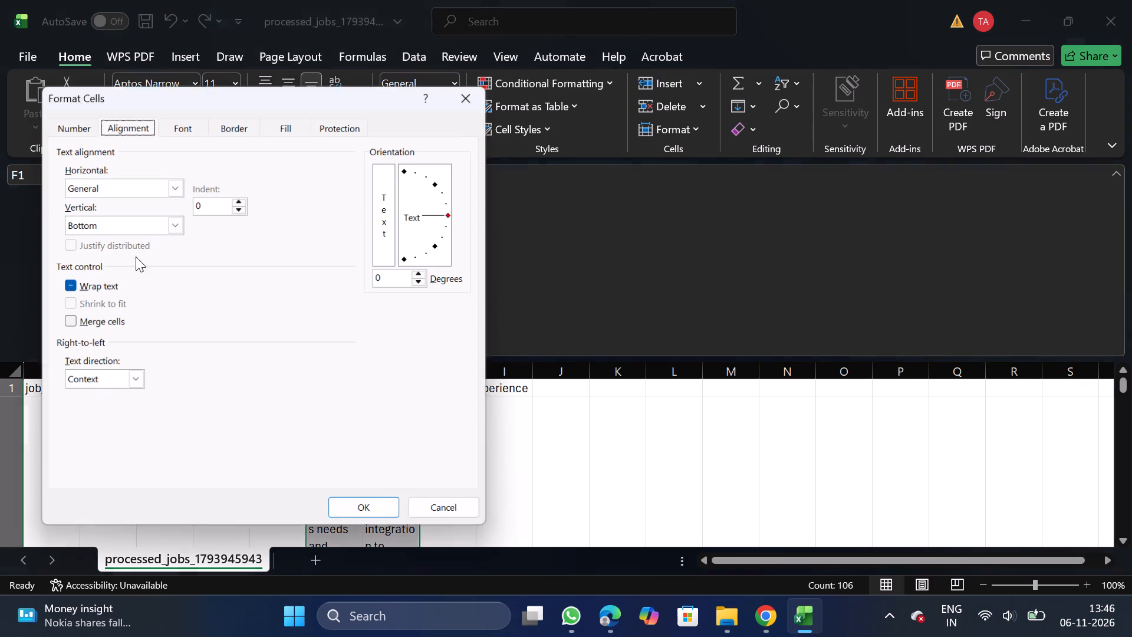
double_click(84, 285)
left_click(370, 514)
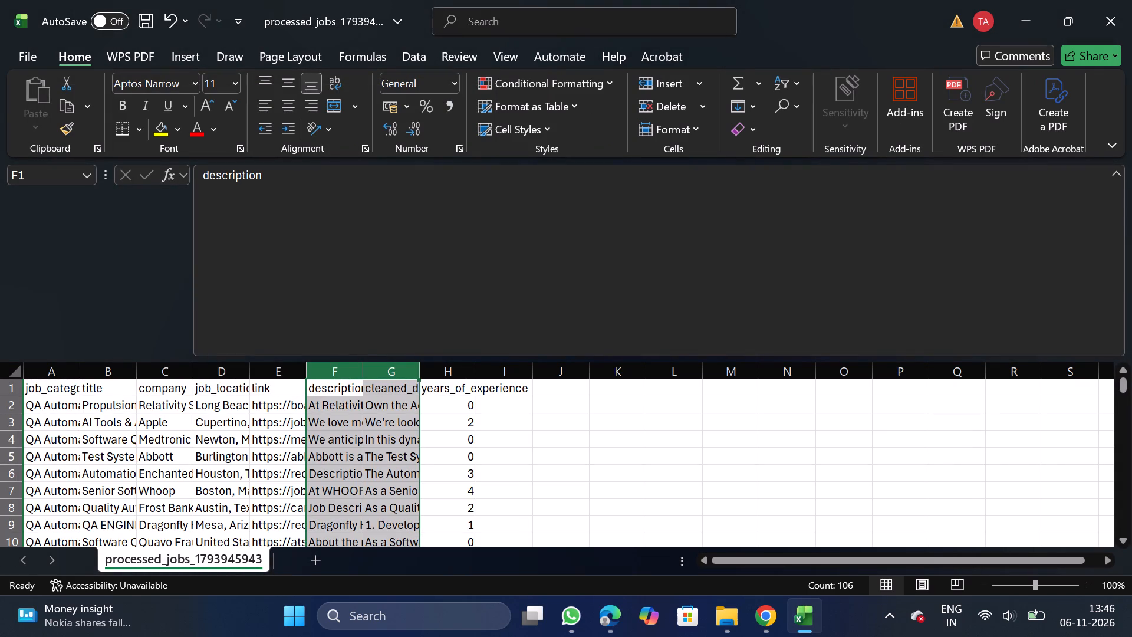
Move the years_of_experience column in front of the description column.
left_click(445, 368)
key("ctrl+x")
left_click_drag(334, 371, 337, 416)
right_click(337, 416)
left_click(423, 249)
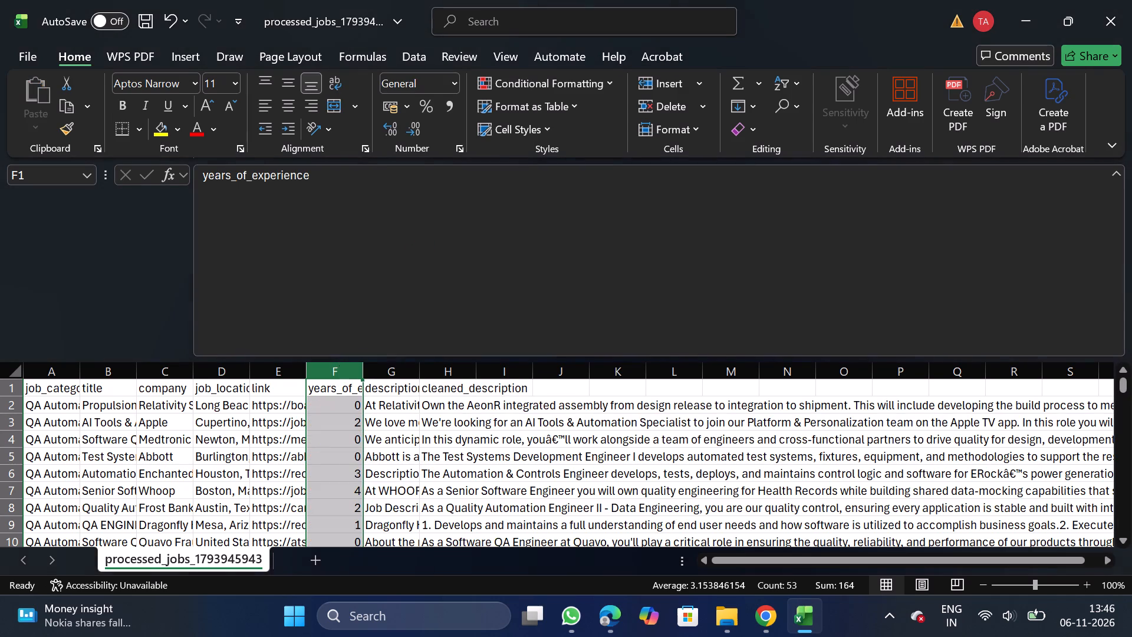
Move the link column to the end of the data, after cleaned_description.
left_click(395, 388)
left_click(286, 378)
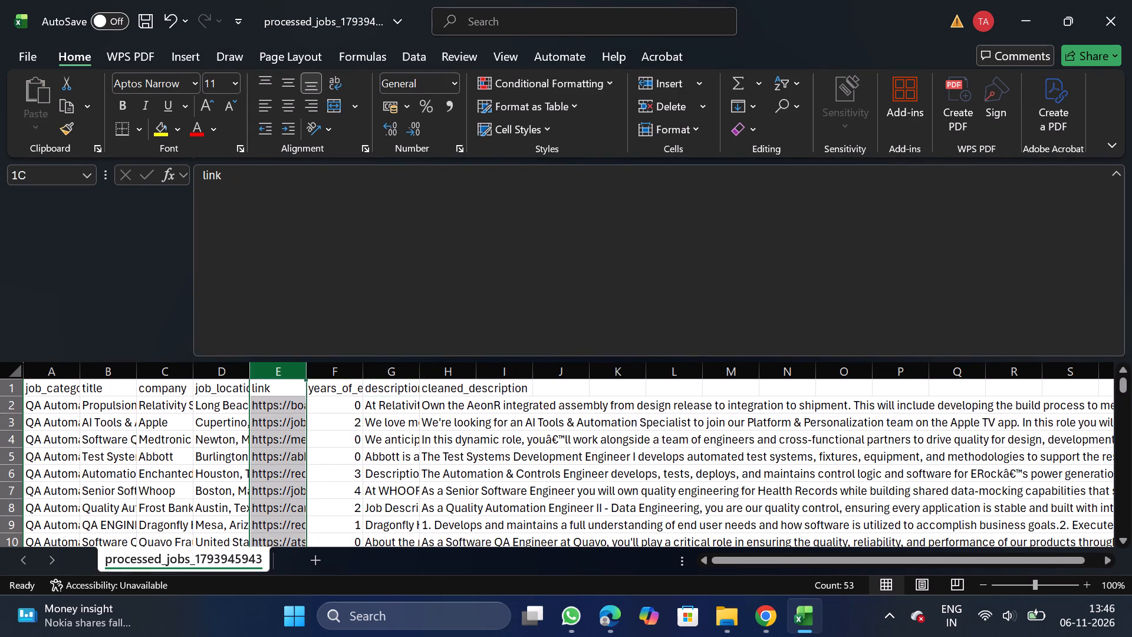
key("ctrl+x")
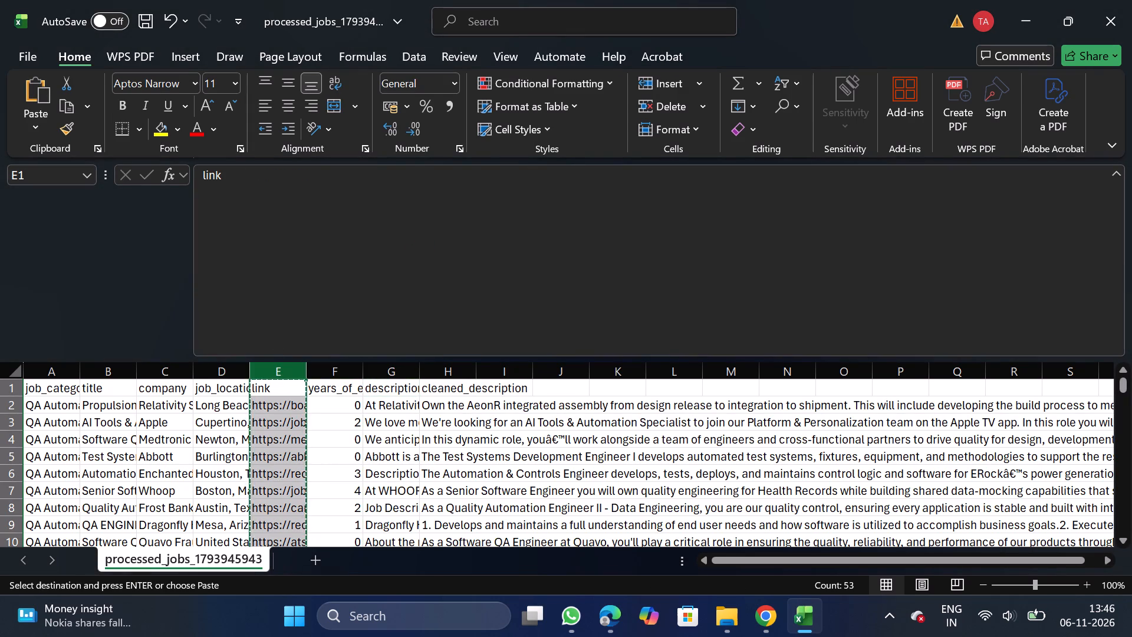
scroll(282, 393, "right", 2)
left_click_drag(509, 376, 510, 423)
right_click(510, 423)
left_click(593, 248)
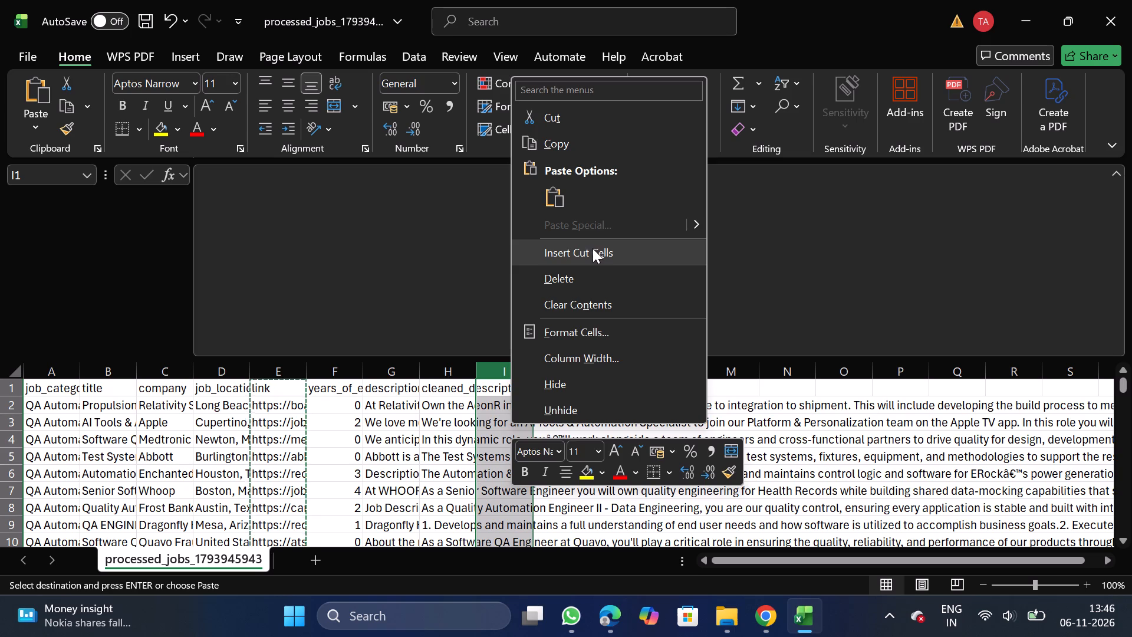
Rename the cleaned_description column header to description, reusing the text of the neighbouring header.
left_click(329, 379)
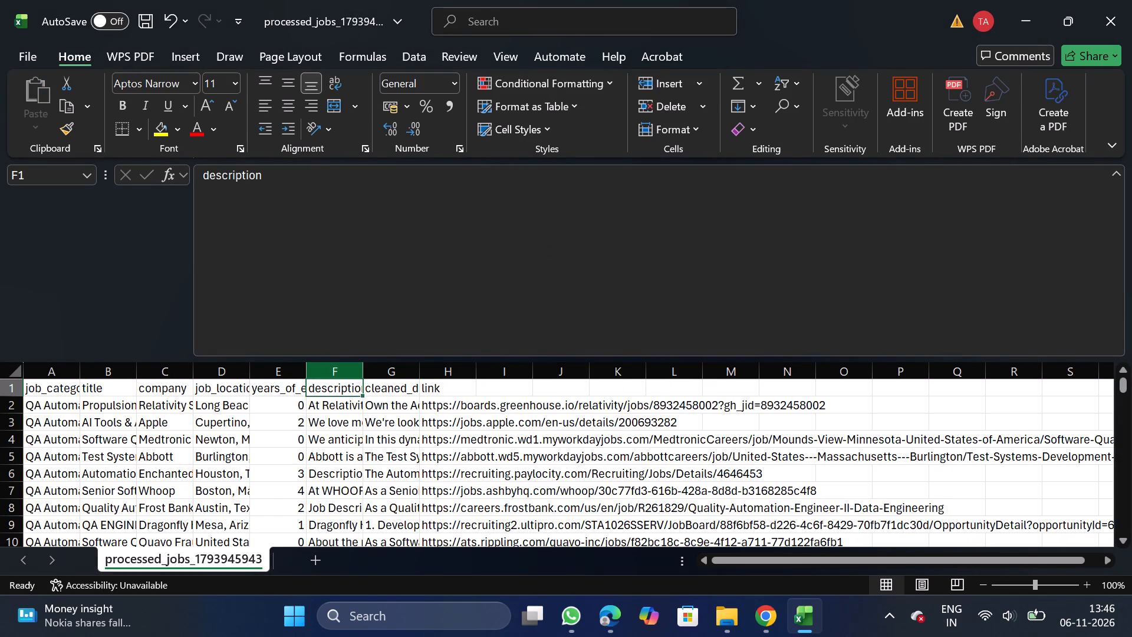
left_click_drag(200, 174, 308, 180)
key("ctrl+c")
left_click(394, 389)
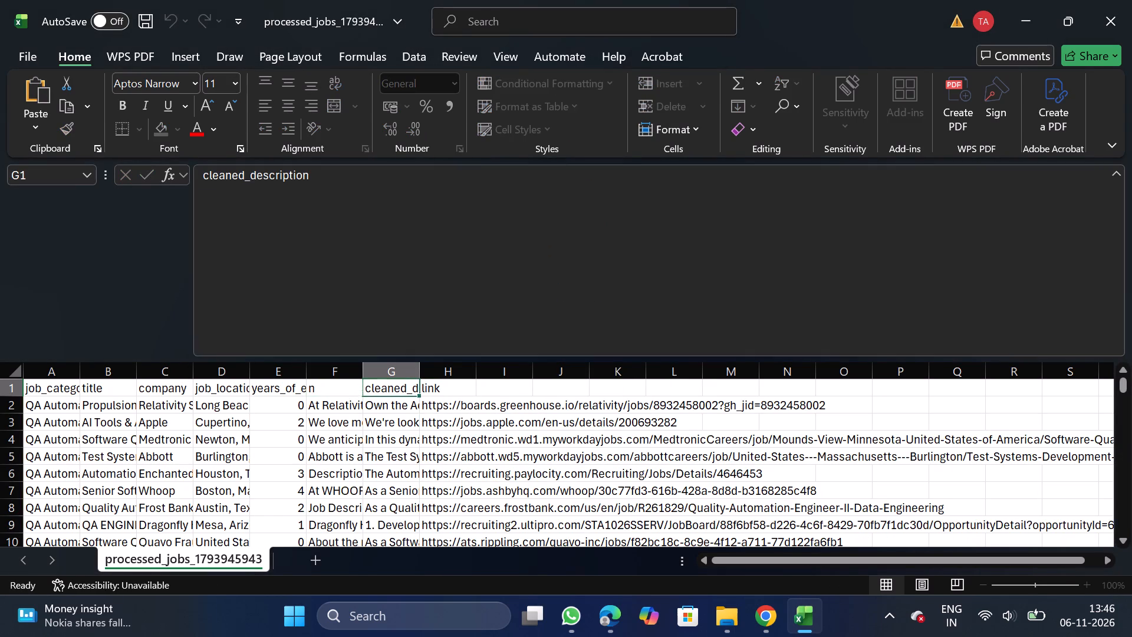
left_click(518, 293)
key("BackSpace")
key("BackSpace")
key("BackSpace")
key("BackSpace")
key("BackSpace")
key("BackSpace")
key("BackSpace")
key("BackSpace")
key("BackSpace")
key("BackSpace")
key("BackSpace")
key("BackSpace")
key("BackSpace")
key("BackSpace")
key("BackSpace")
key("BackSpace")
key("BackSpace")
key("BackSpace")
key("BackSpace")
key("BackSpace")
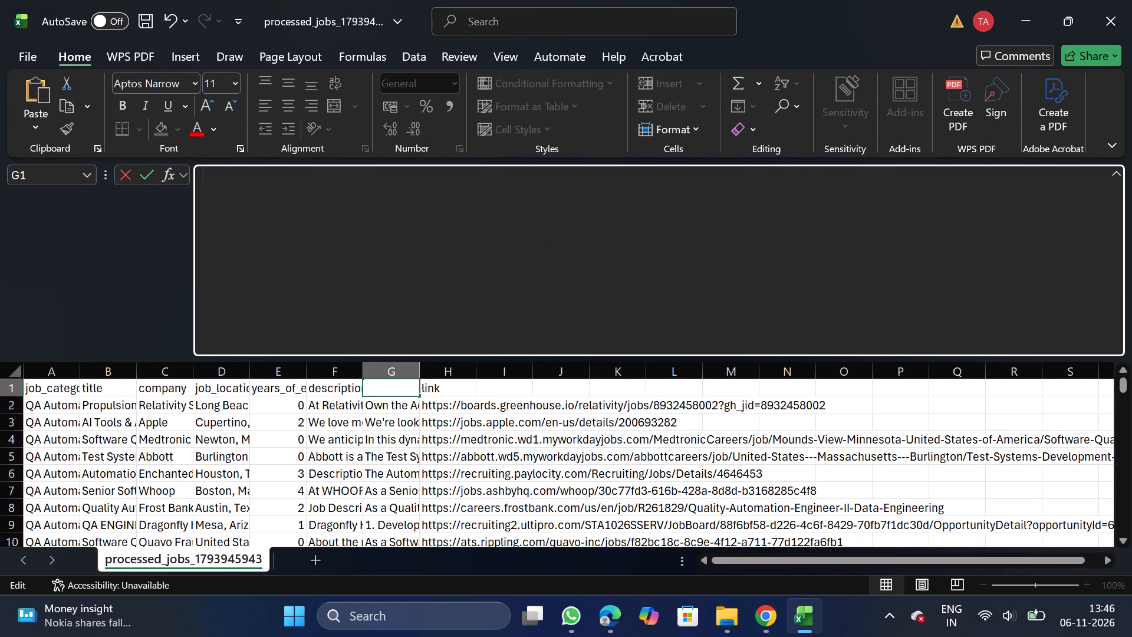
key("ctrl+v")
Rename the original description header in F1 to original_description, copying the name from the bulk upload CSV format requirements on the NextGenApply dashboard.
left_click(339, 386)
left_click(456, 291)
key("BackSpace")
key("BackSpace")
key("BackSpace")
key("BackSpace")
key("BackSpace")
key("BackSpace")
key("BackSpace")
key("BackSpace")
key("BackSpace")
key("BackSpace")
key("BackSpace")
key("BackSpace")
key("BackSpace")
key("BackSpace")
key("BackSpace")
key("BackSpace")
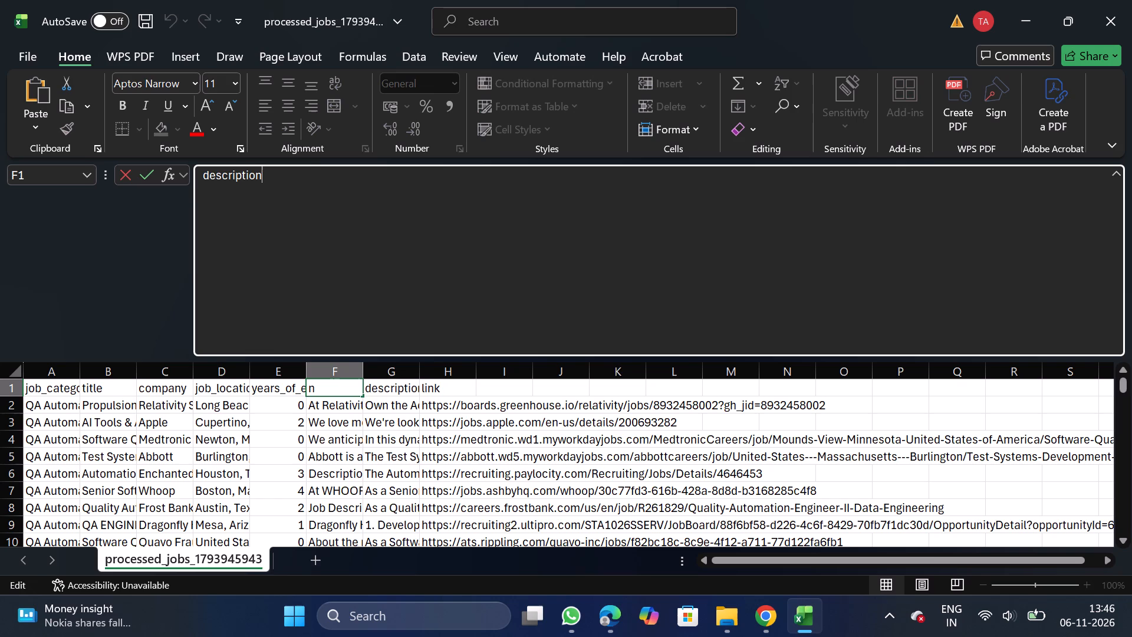
left_click(762, 622)
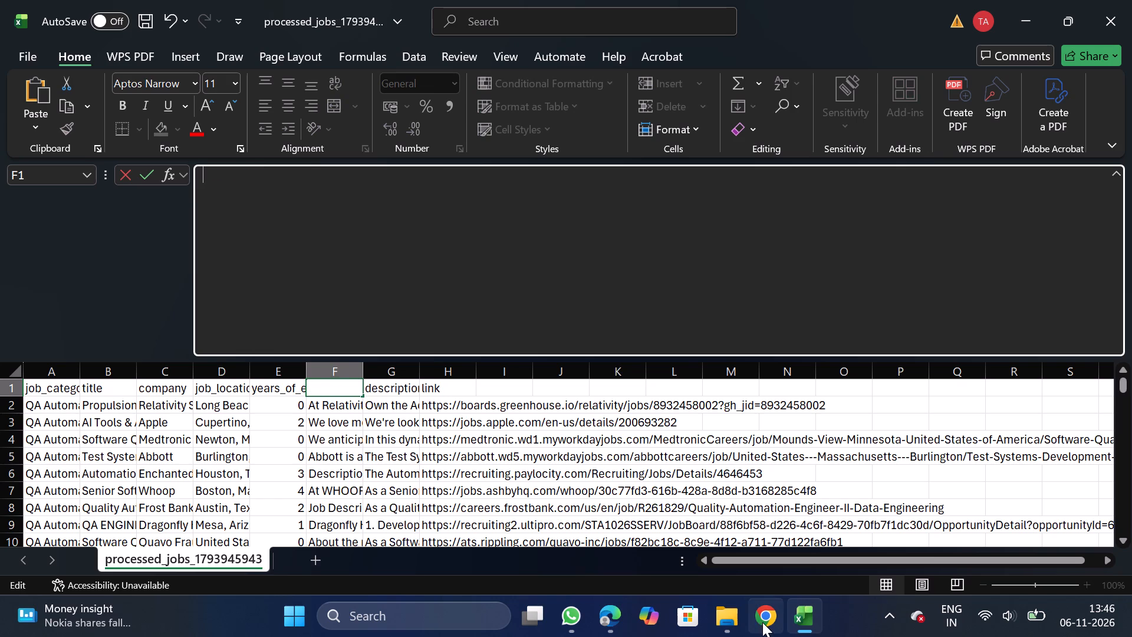
left_click(94, 178)
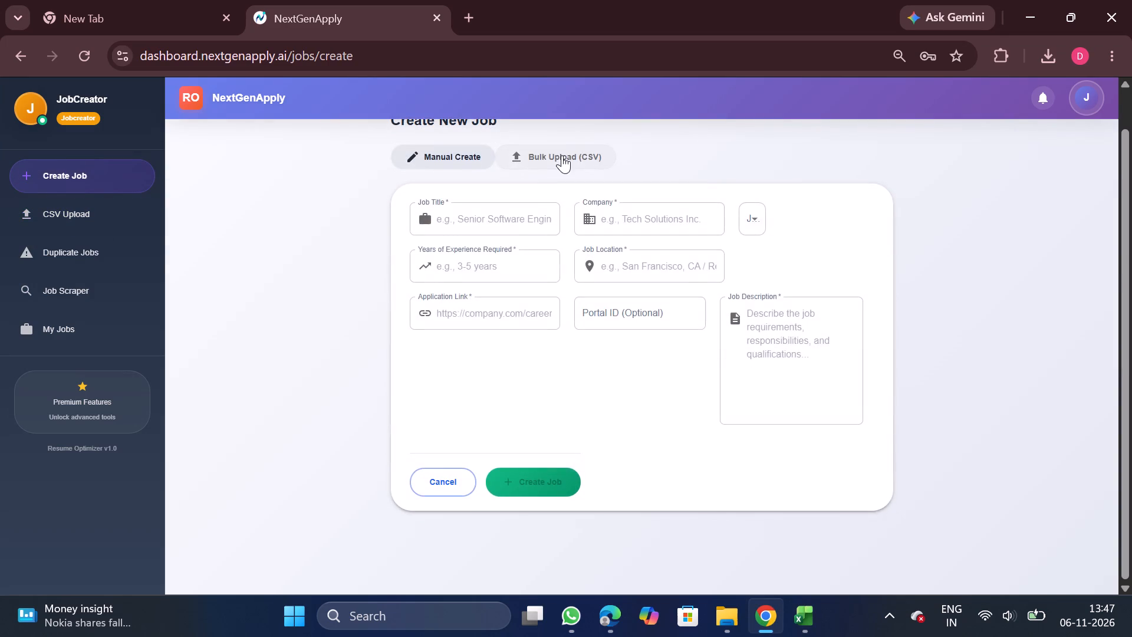
left_click(562, 155)
double_click(620, 297)
key("ctrl+c")
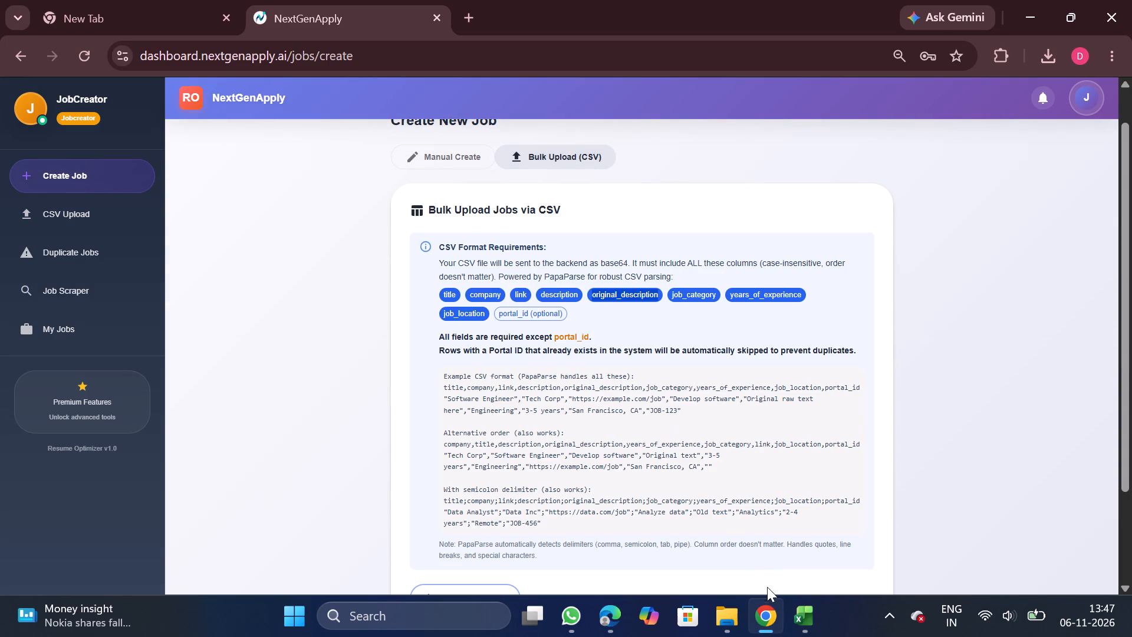
left_click(794, 618)
key("ctrl+v")
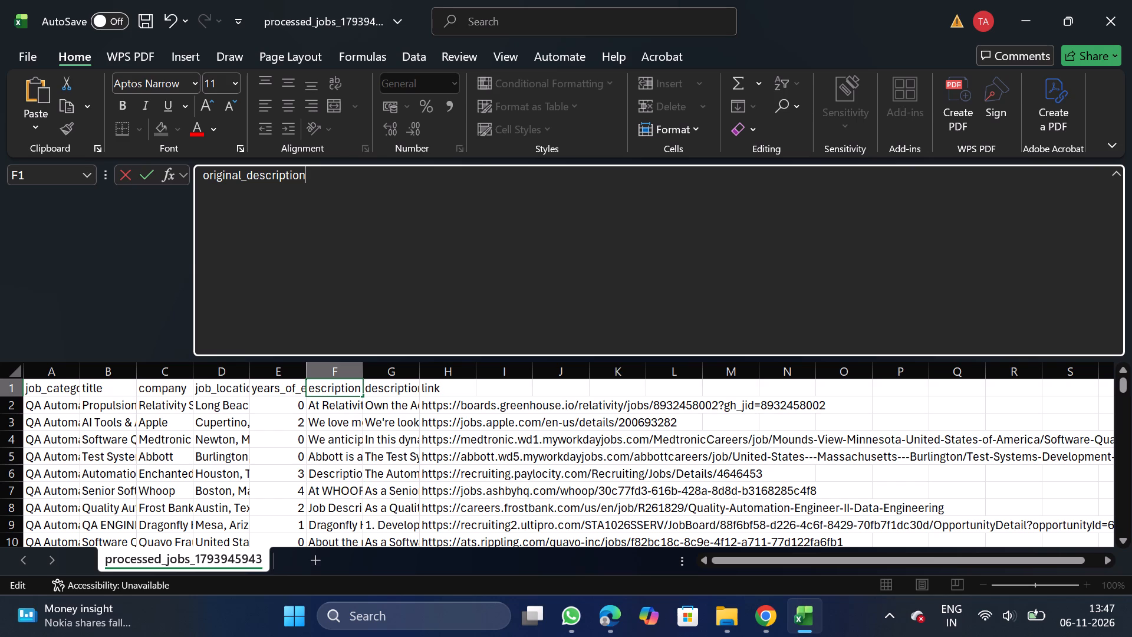
left_click(351, 258)
In the job_location column, replace all cells whose entire contents are United States with Remote.
left_click(230, 367)
key("ctrl+h")
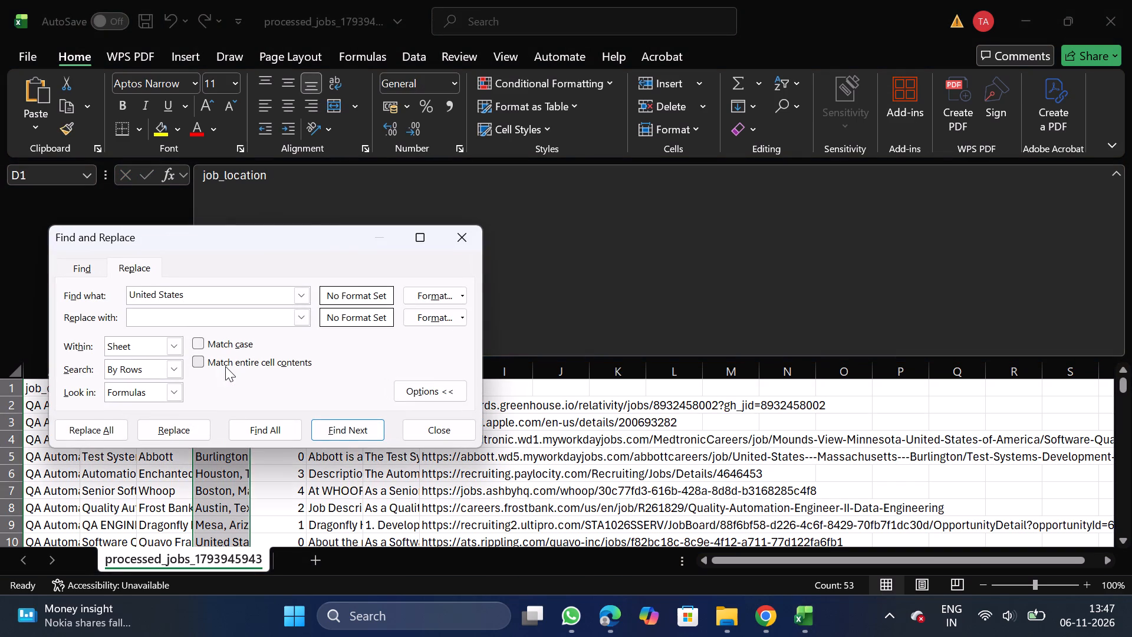
type("emote")
left_click(198, 362)
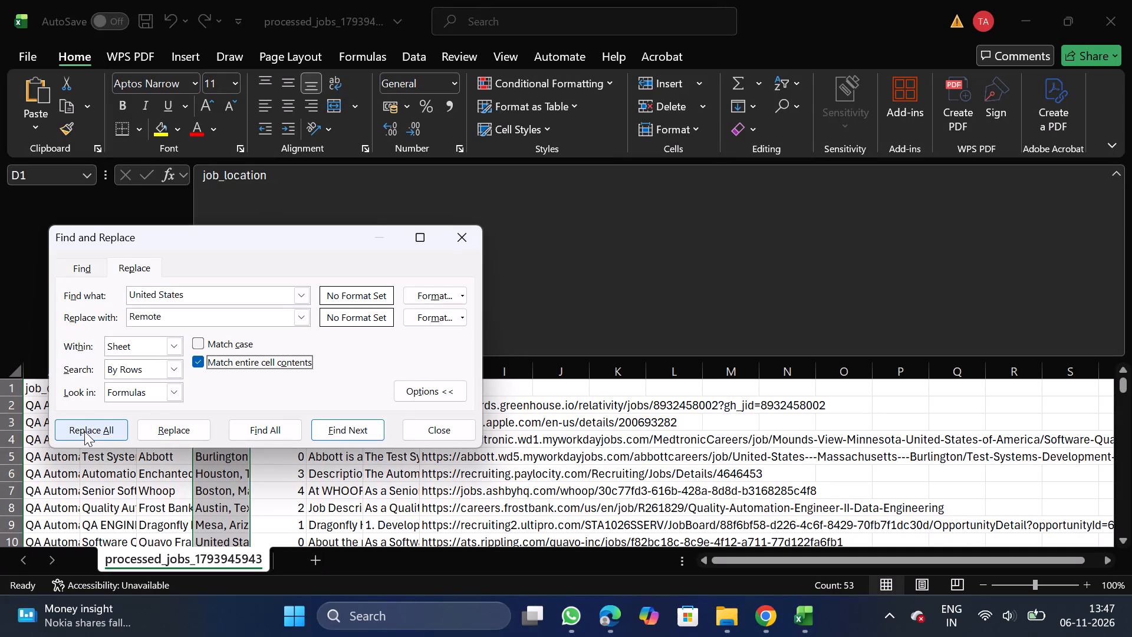
left_click(84, 431)
left_click(398, 377)
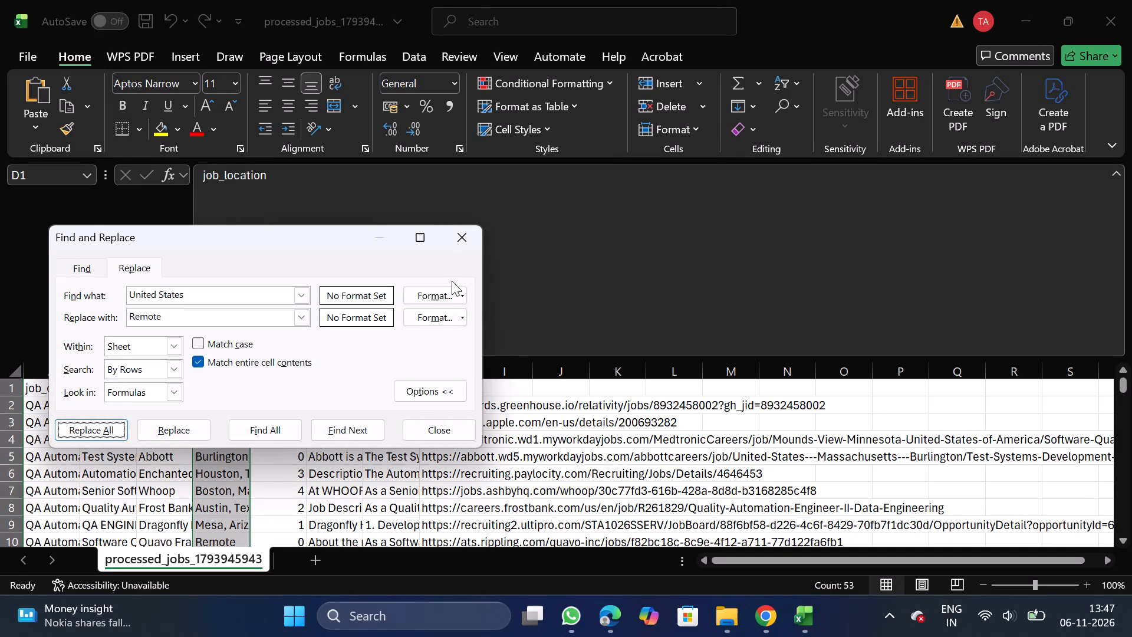
left_click(474, 242)
Turn on filtering for the header row of the job data.
left_click(111, 389)
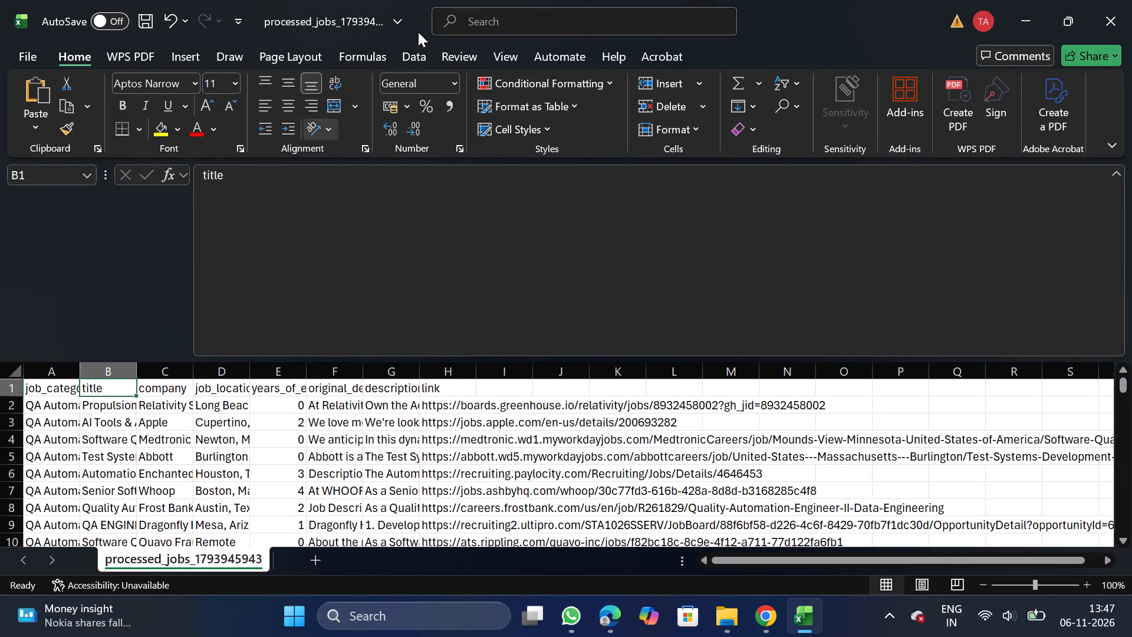
left_click(422, 53)
left_click(571, 98)
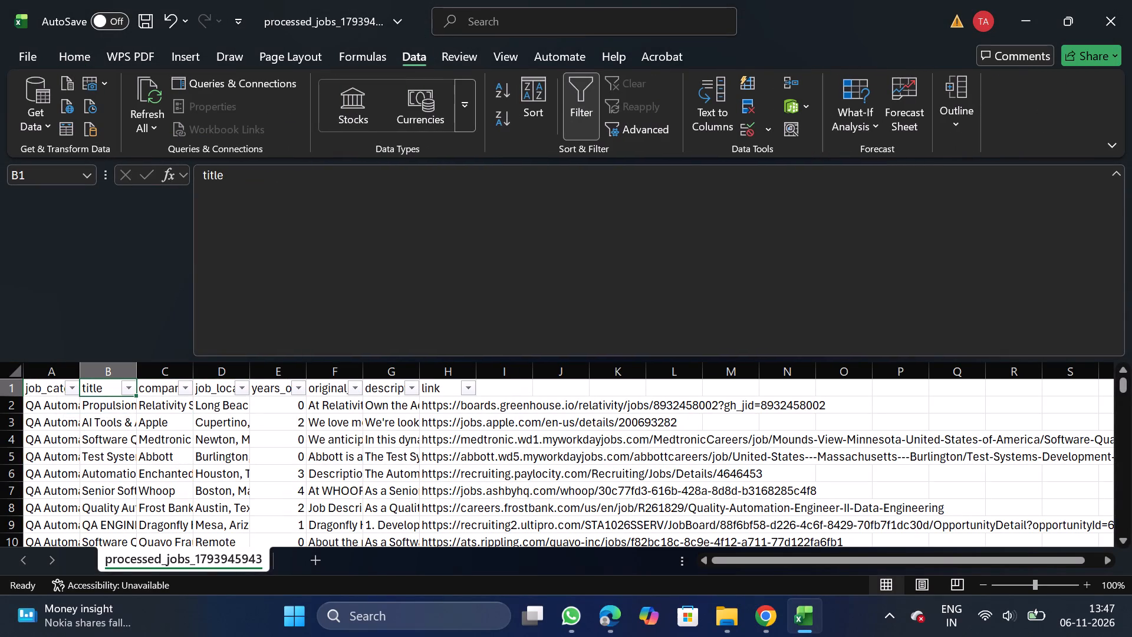
In the title column's filter, deselect all titles and include only Environmental Testing Engineer and Mobile Compliance Test Lead.
left_click(130, 385)
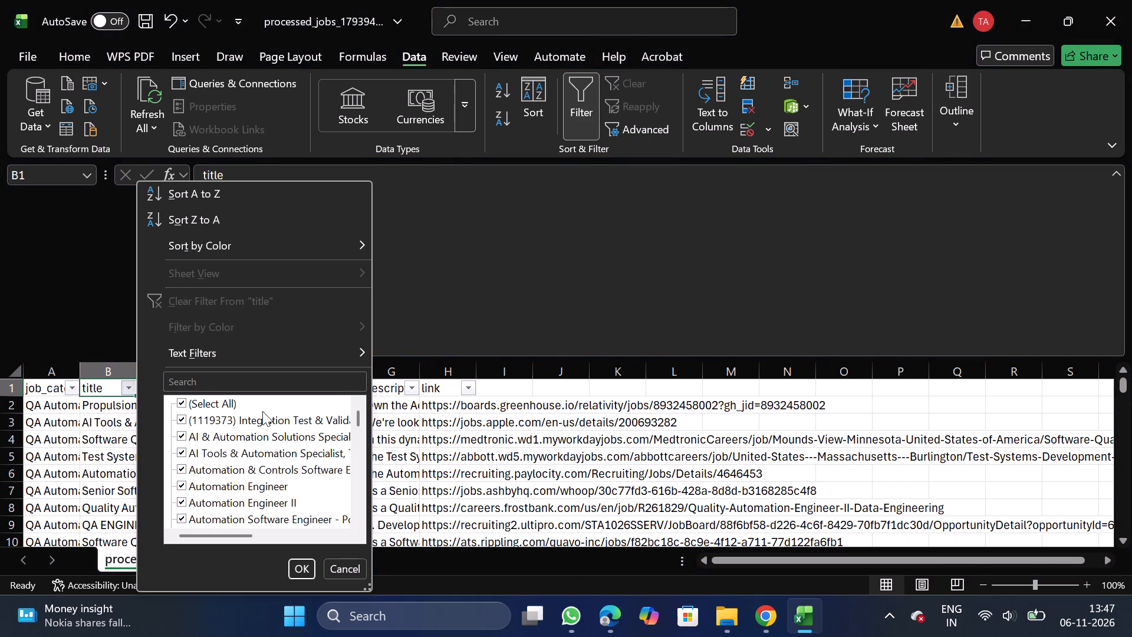
double_click(371, 588)
left_click_drag(371, 588, 890, 636)
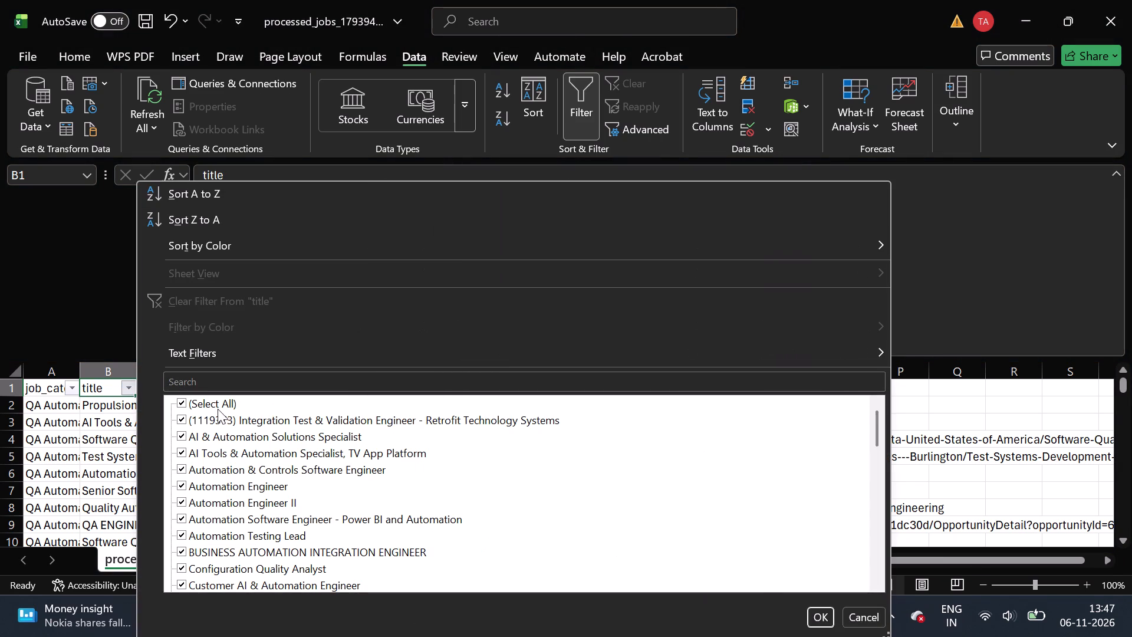
left_click(216, 401)
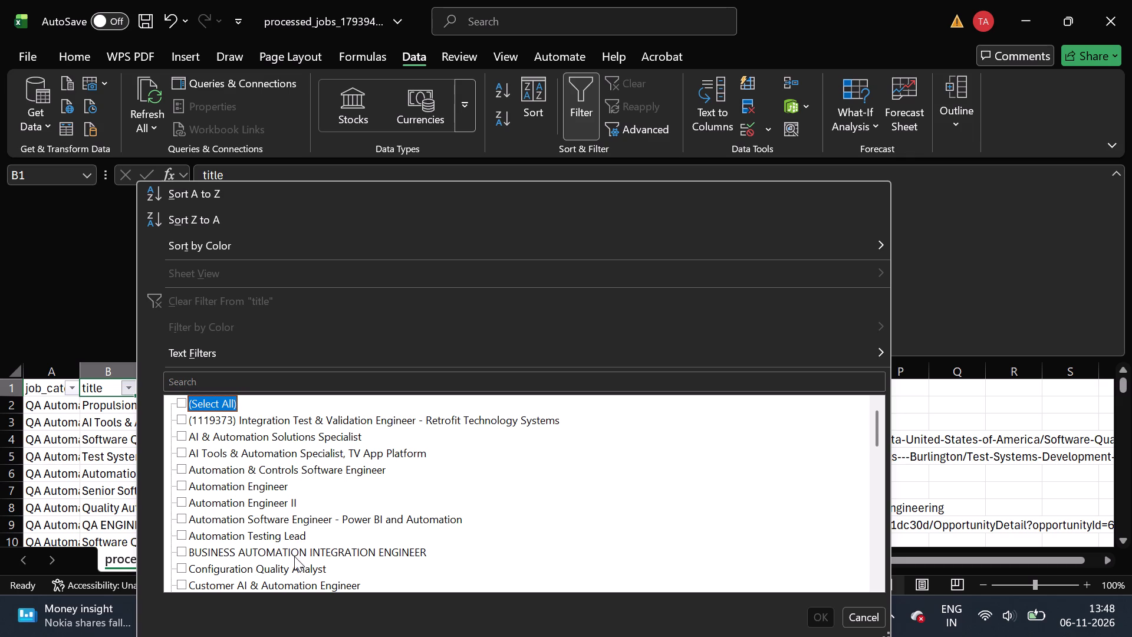
scroll(271, 570, "down", 1)
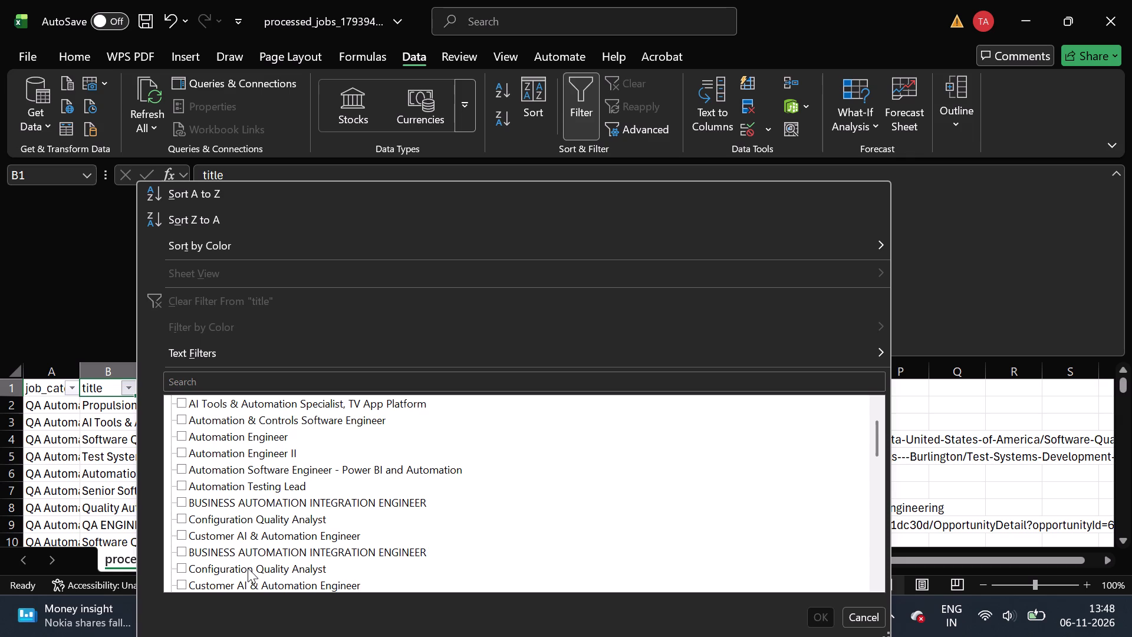
left_click(246, 570)
scroll(246, 570, "down", 1)
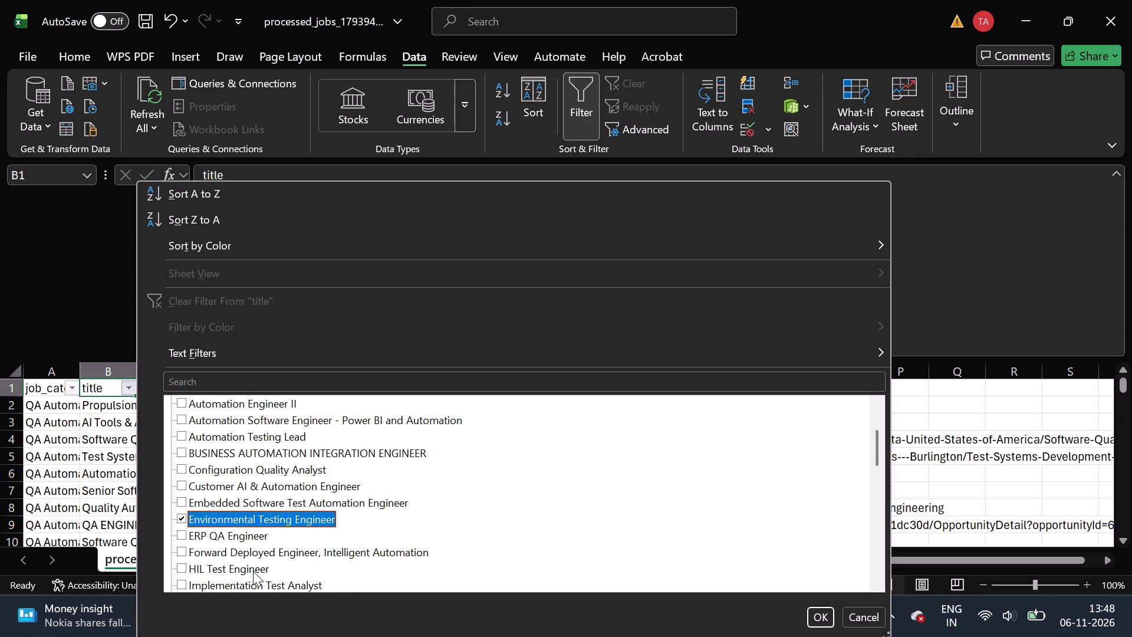
scroll(253, 571, "down", 1)
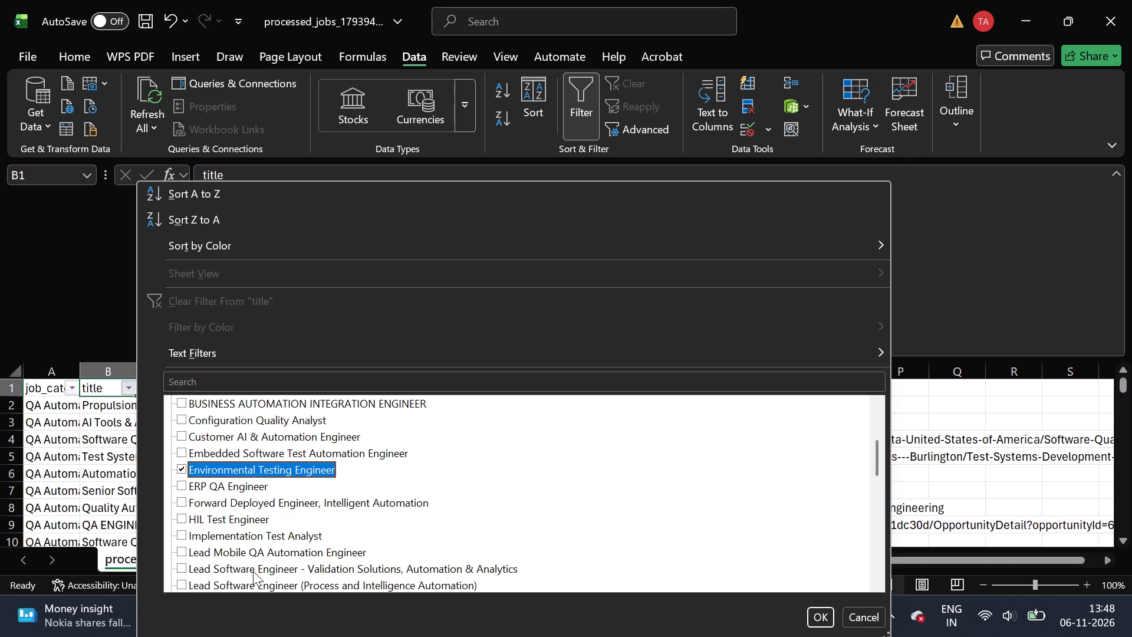
left_click(282, 556)
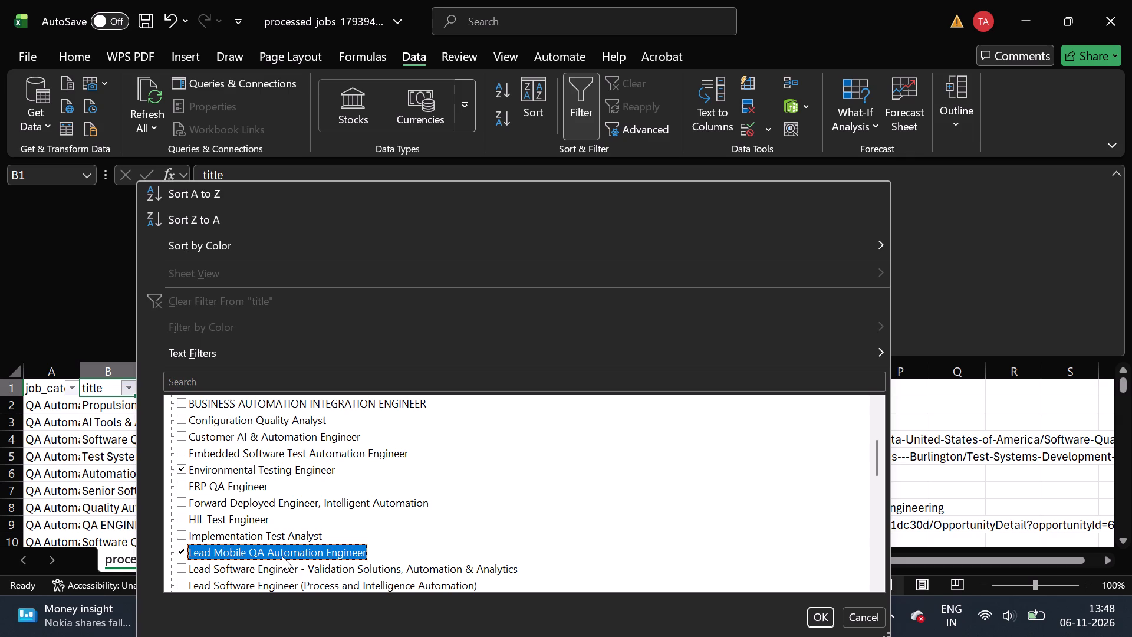
left_click(249, 554)
scroll(278, 569, "down", 1)
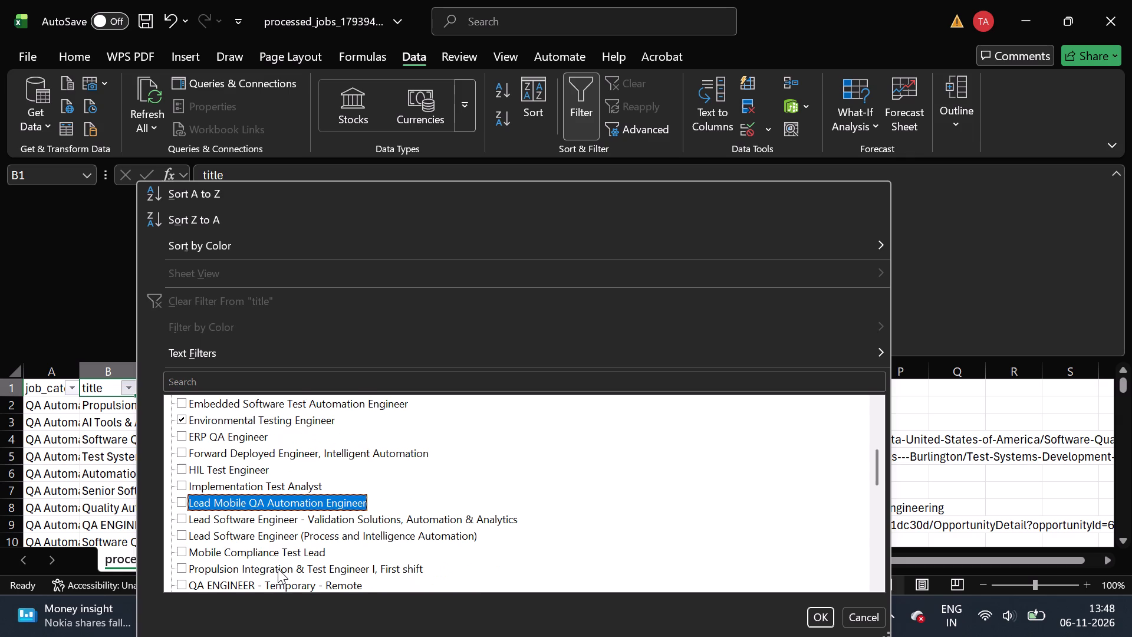
scroll(278, 569, "down", 1)
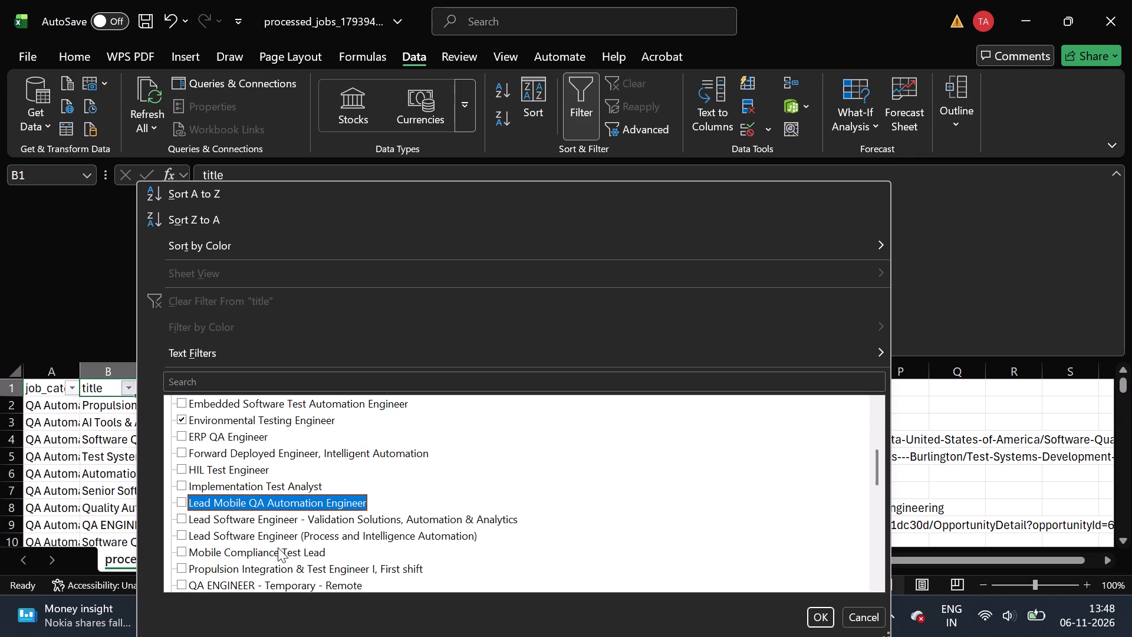
left_click(269, 551)
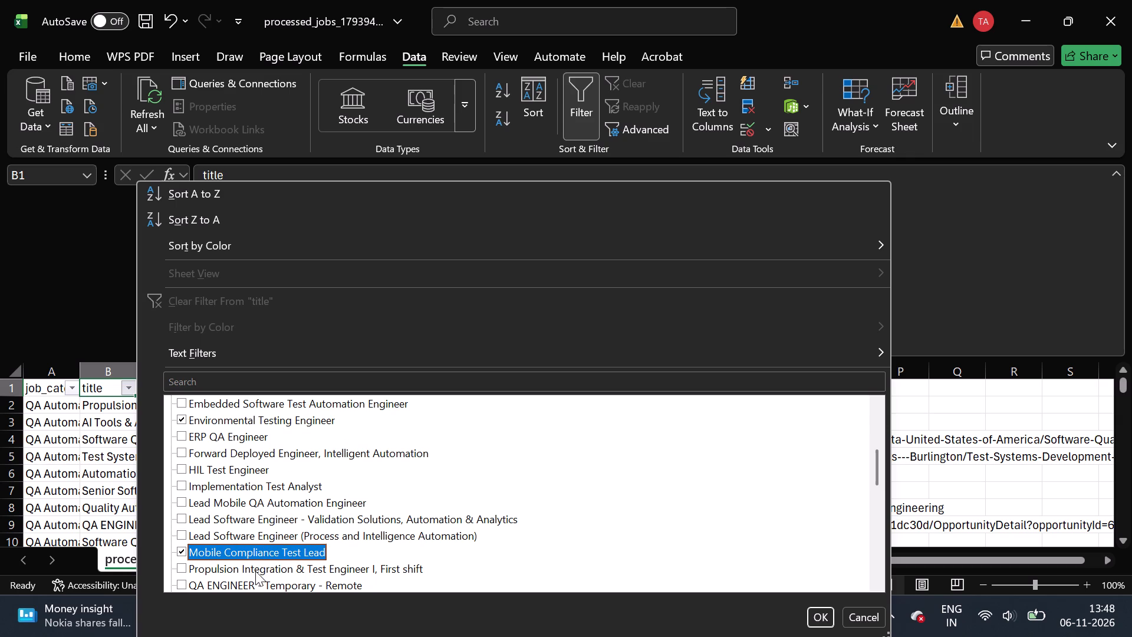
Add Senior R&D Test Engineer - Electrical and Senior Specialist - Biologics Pilot Plant Automation Engineer (On-site) to the title filter selection and apply the filter.
scroll(255, 571, "down", 1)
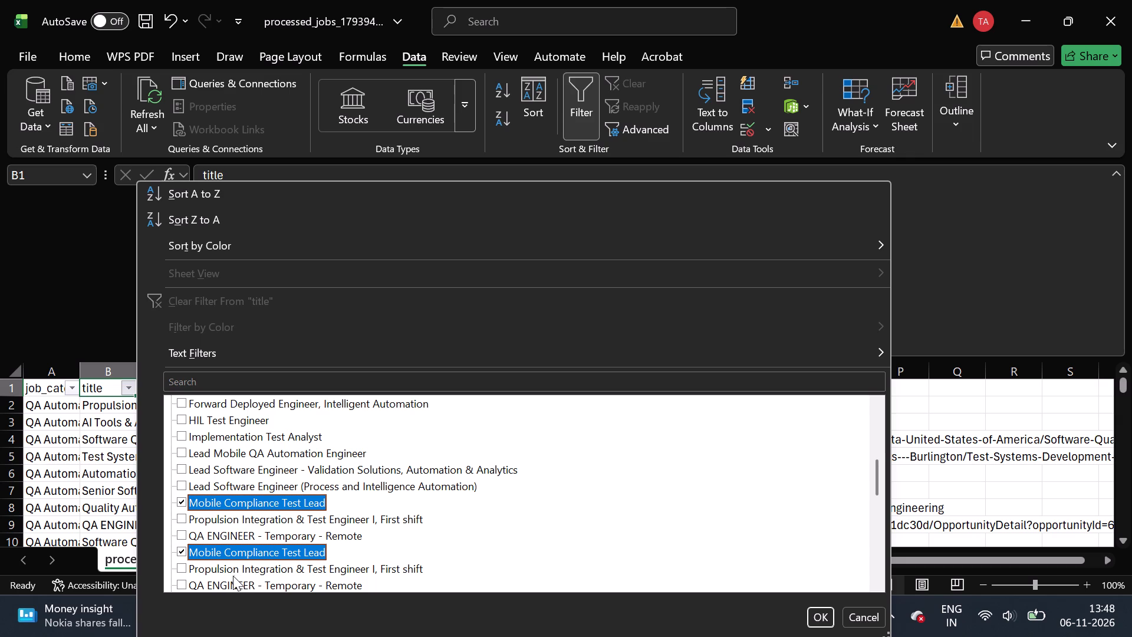
scroll(228, 580, "down", 1)
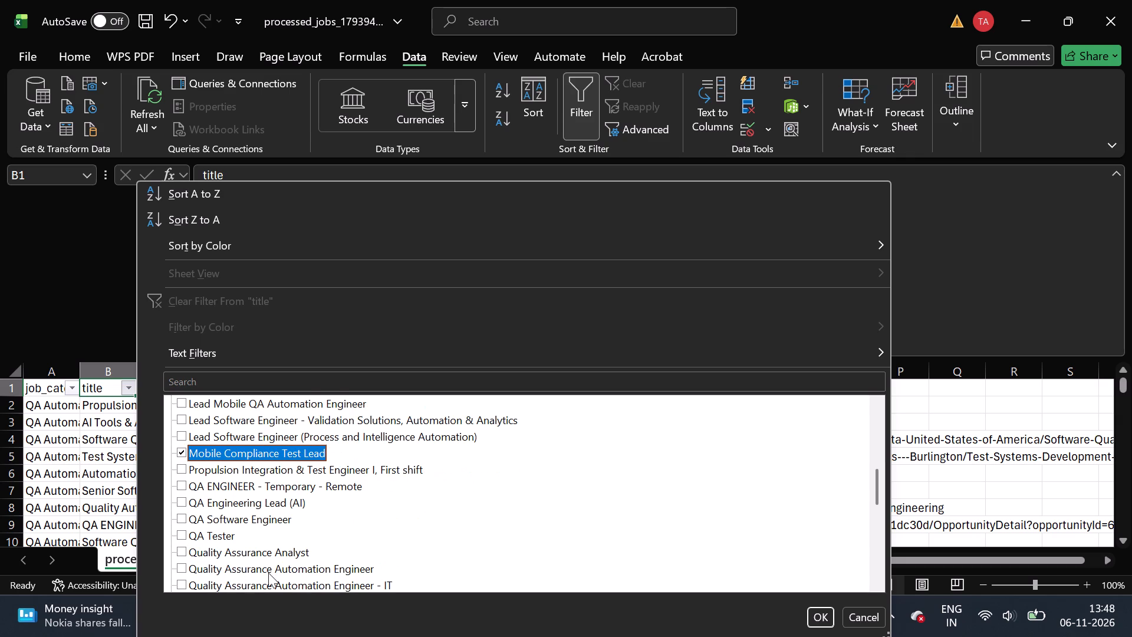
scroll(268, 573, "down", 2)
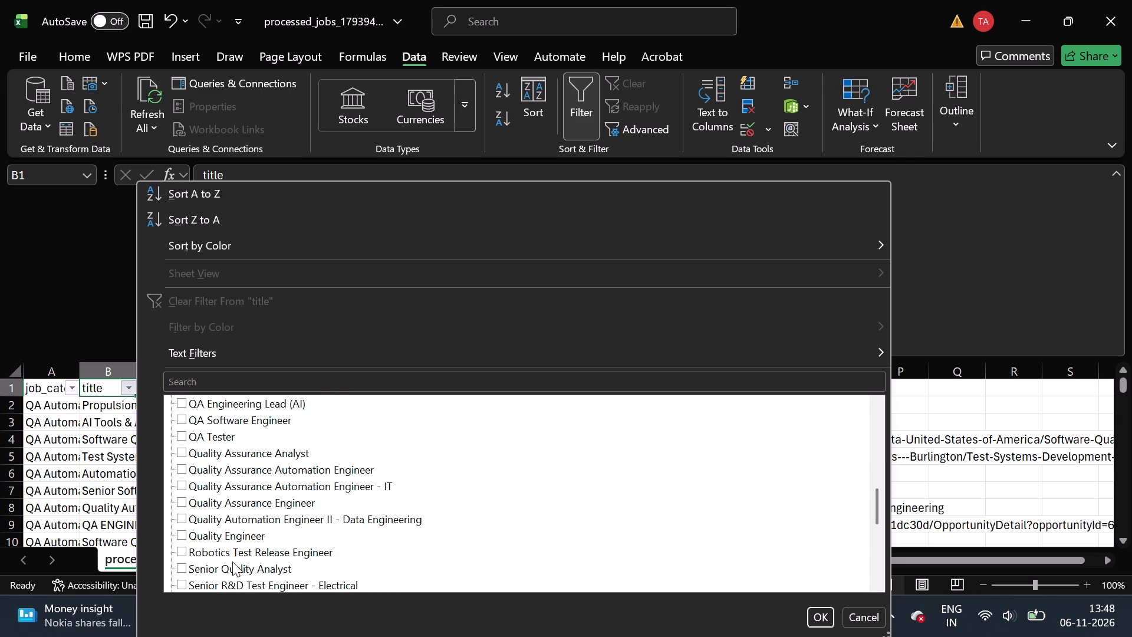
right_click(245, 584)
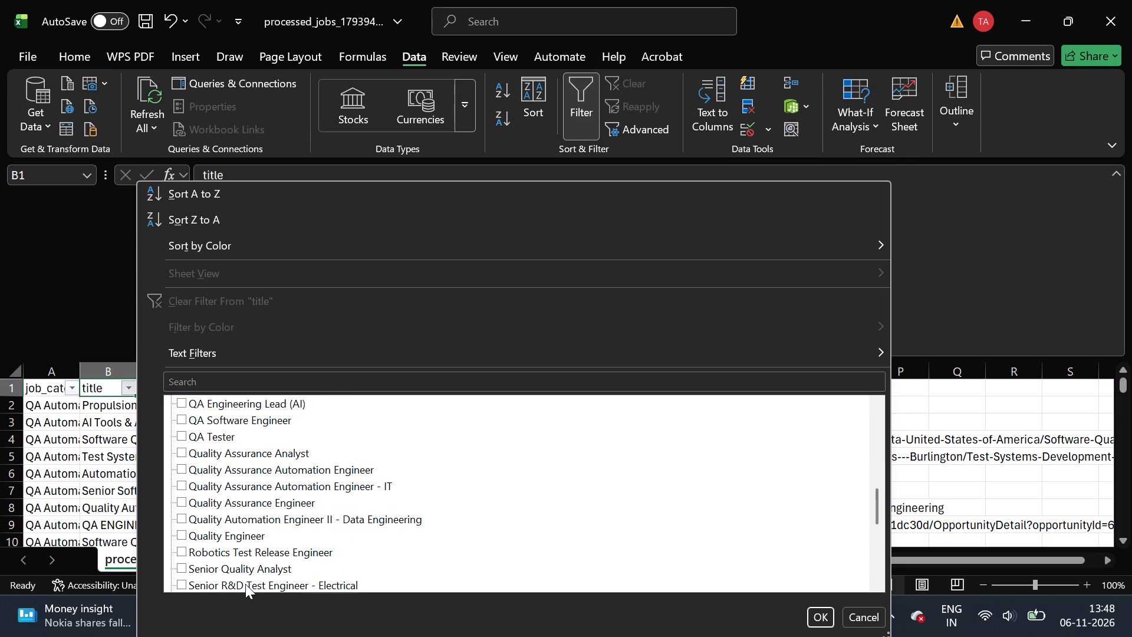
left_click(245, 584)
scroll(245, 584, "down", 2)
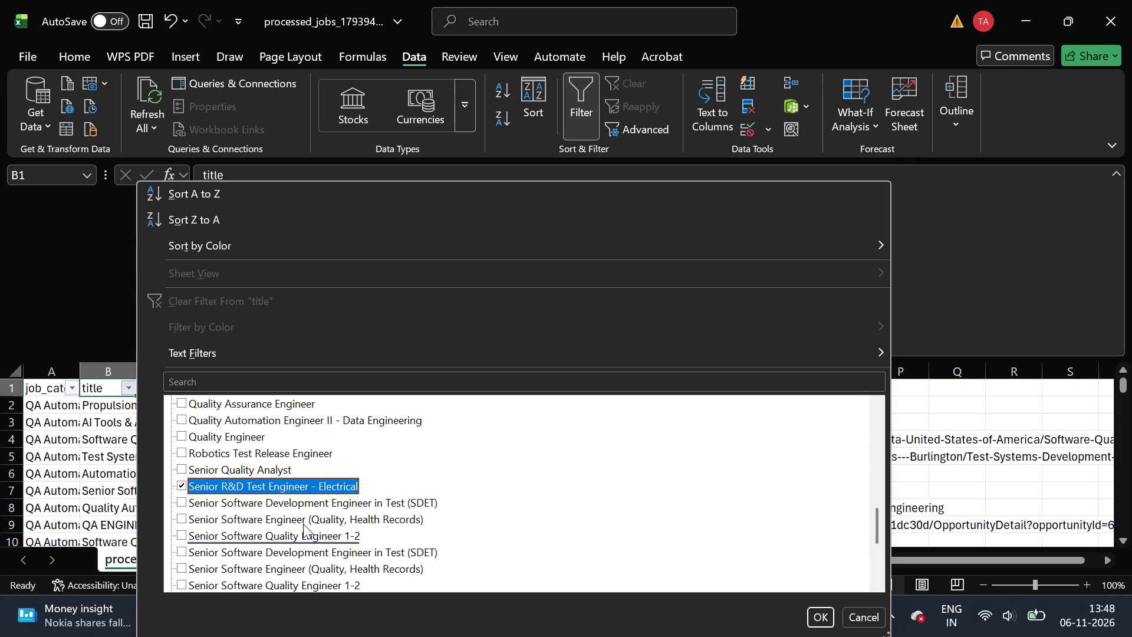
double_click(312, 550)
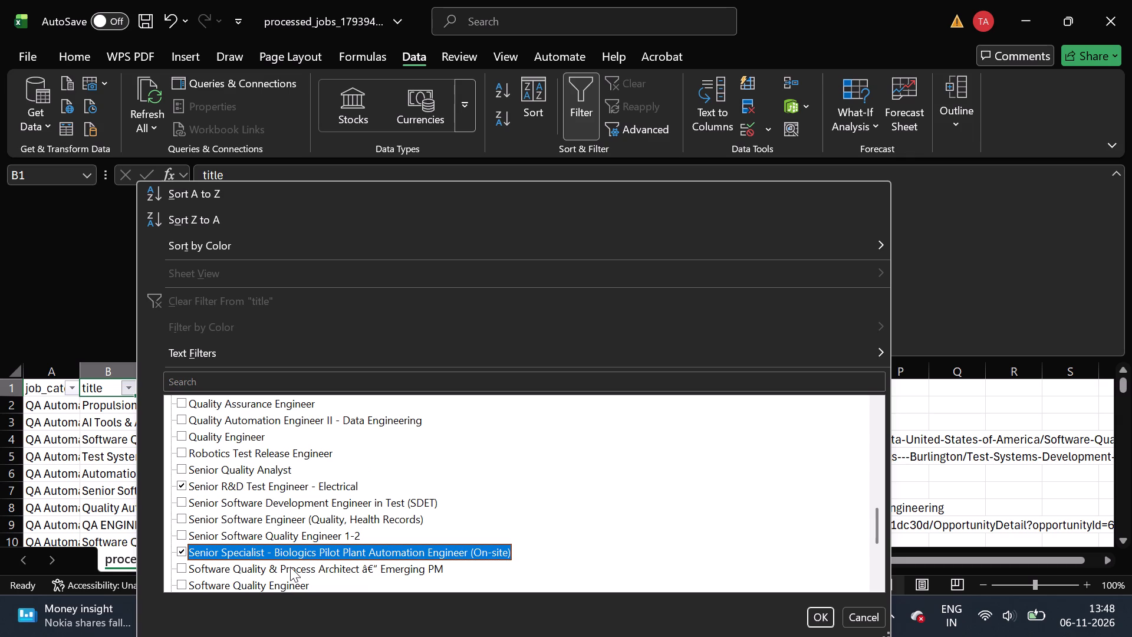
scroll(265, 583, "down", 3)
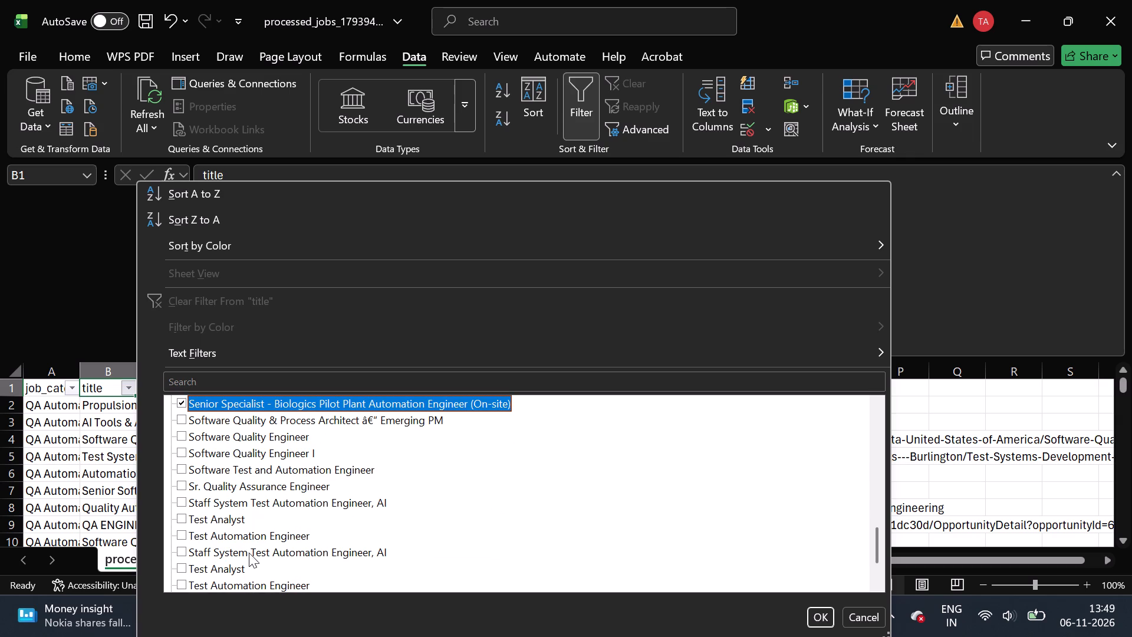
left_click(244, 579)
scroll(244, 579, "down", 1)
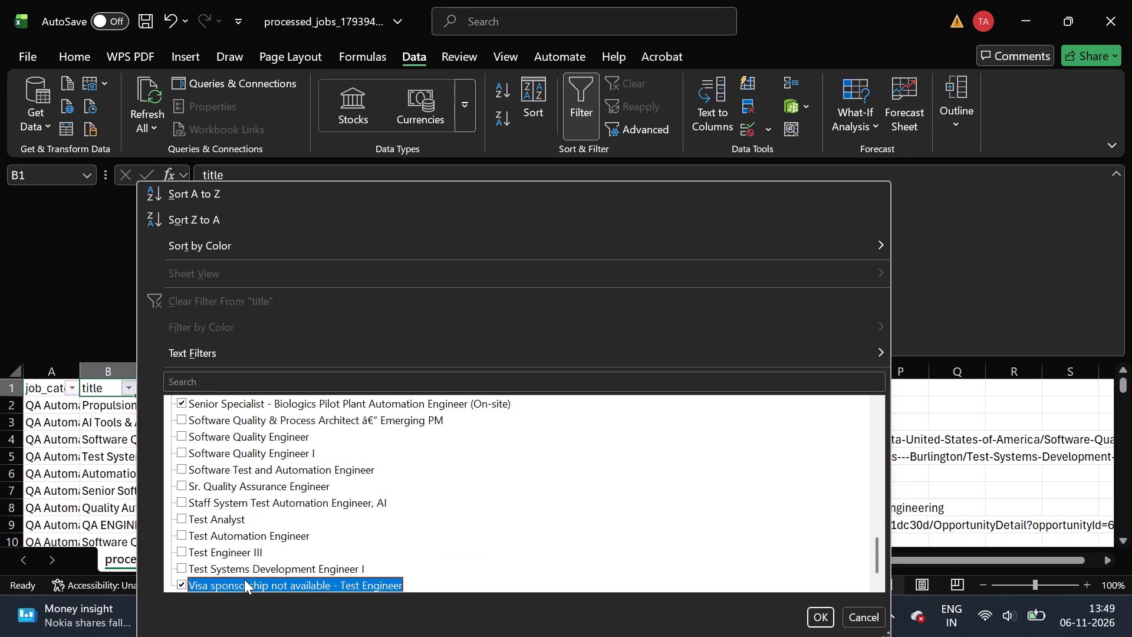
scroll(244, 579, "down", 1)
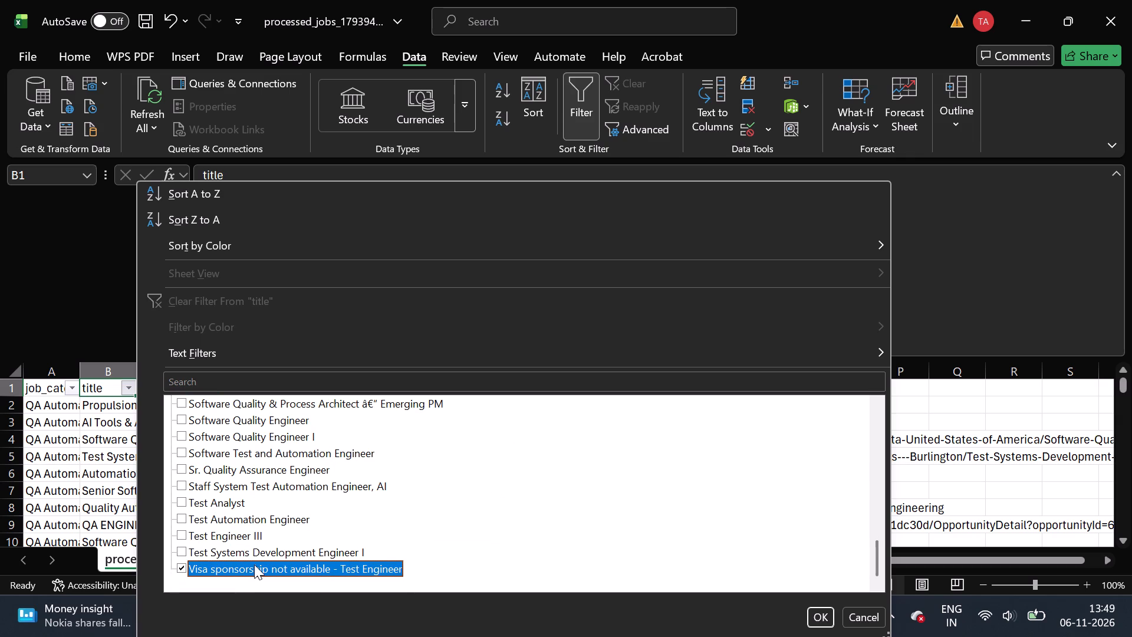
left_click(254, 564)
left_click(823, 616)
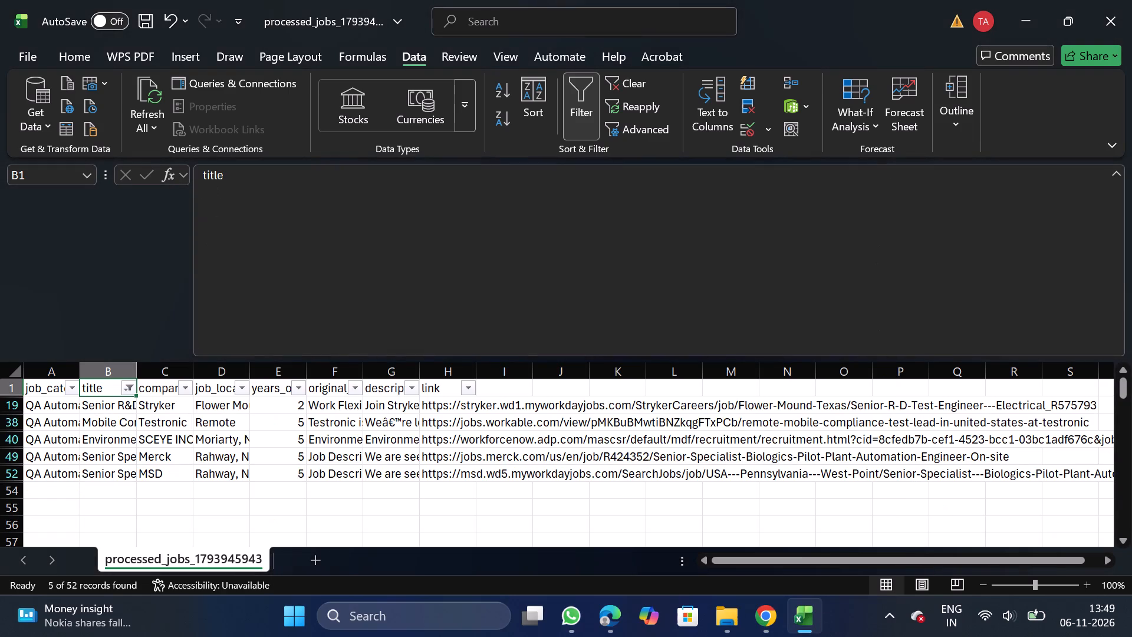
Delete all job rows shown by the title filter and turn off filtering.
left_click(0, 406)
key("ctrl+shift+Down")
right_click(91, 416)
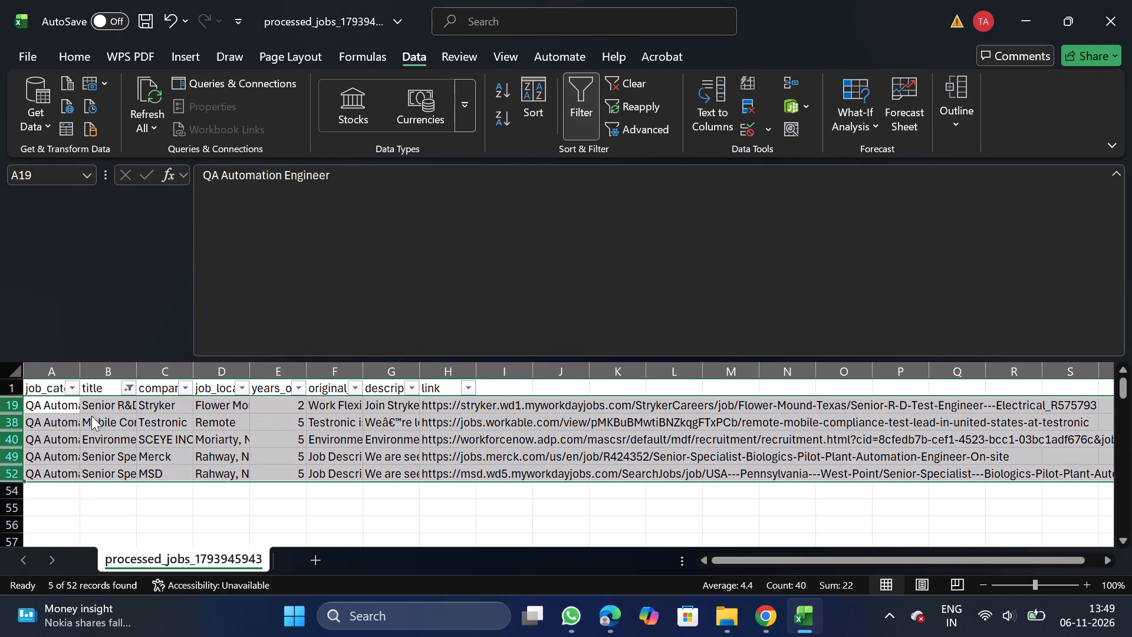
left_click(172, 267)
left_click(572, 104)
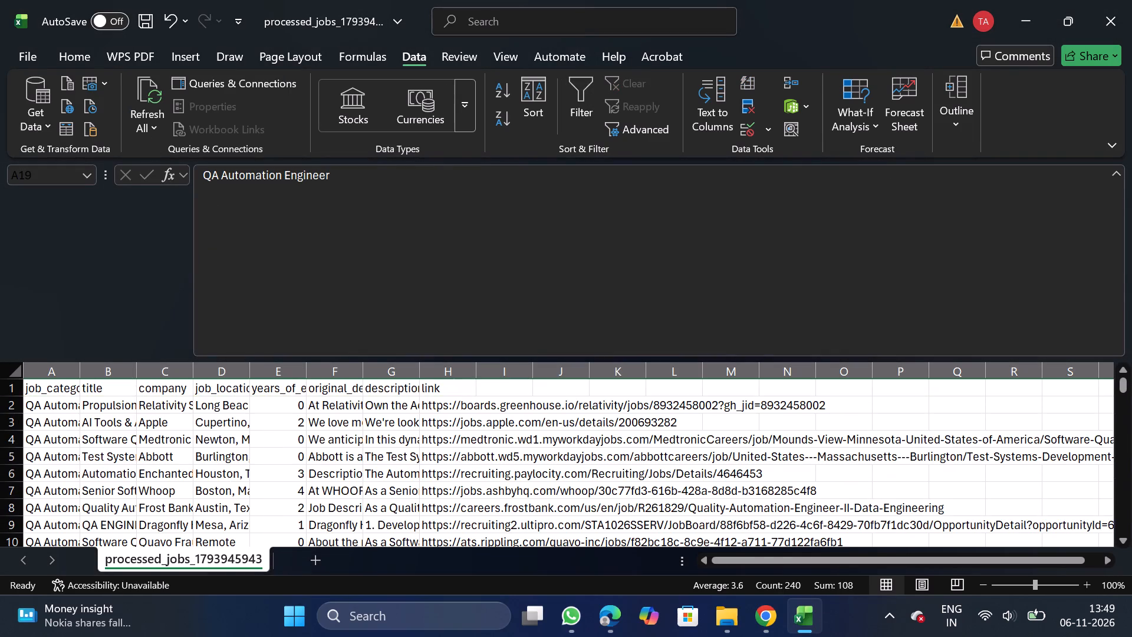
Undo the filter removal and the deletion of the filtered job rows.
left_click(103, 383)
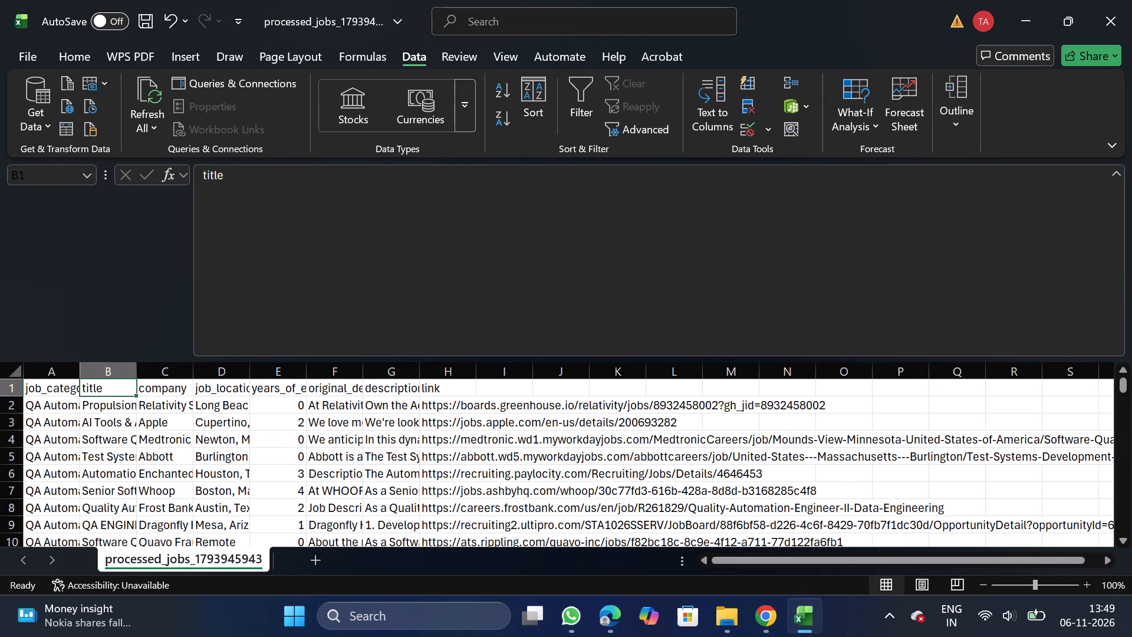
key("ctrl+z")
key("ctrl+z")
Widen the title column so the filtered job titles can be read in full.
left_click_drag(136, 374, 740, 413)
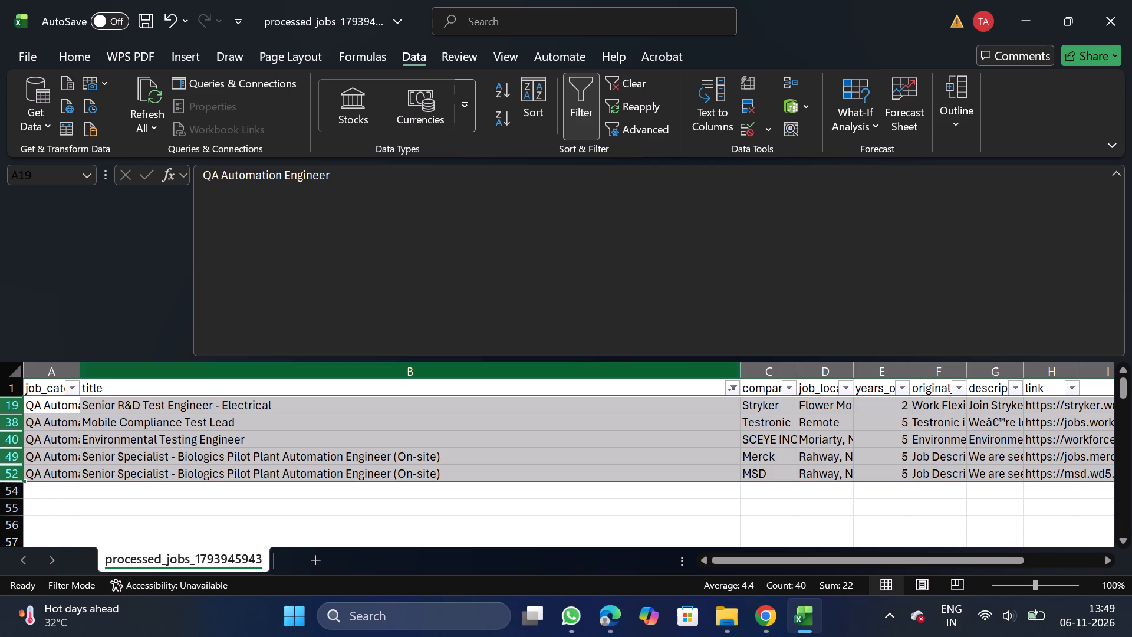
Delete the selected filtered job rows and turn off filtering for the sheet.
right_click(448, 466)
left_click(533, 329)
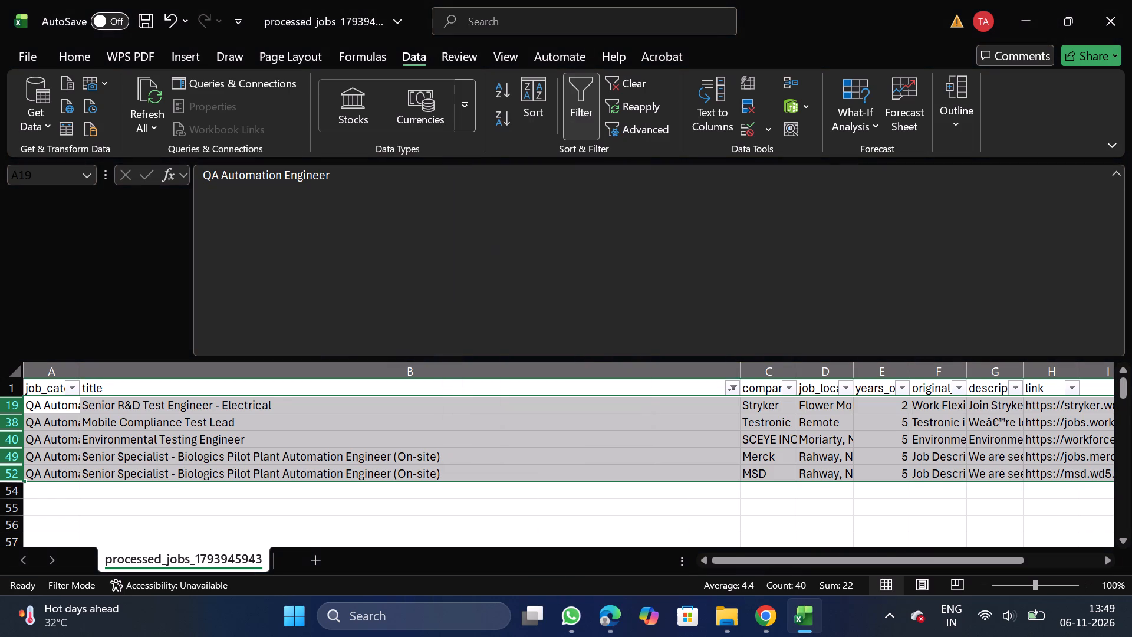
left_click(580, 110)
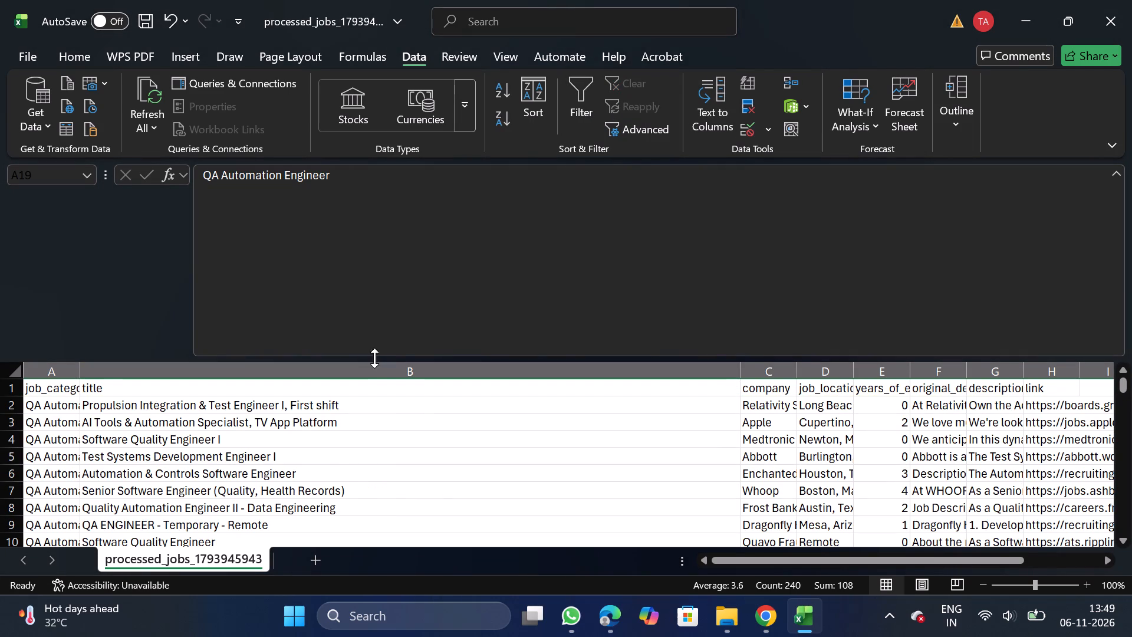
Narrow the title column to roughly fit the longer job titles.
left_click_drag(740, 369, 347, 396)
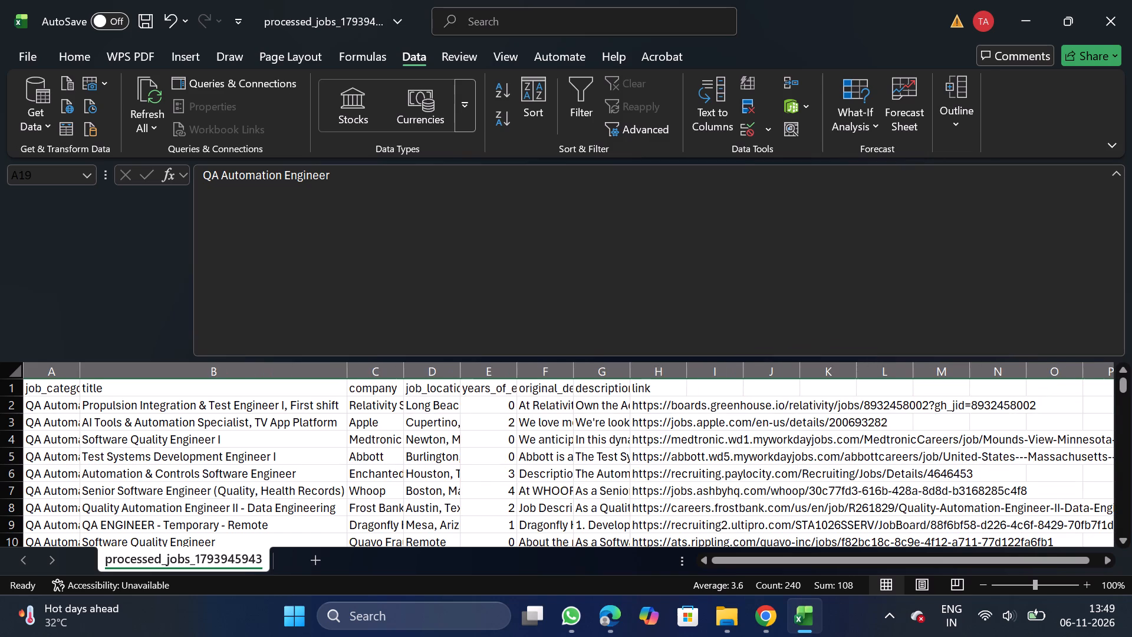
Filter the title column for lead to check the matching jobs, and remove the filter.
left_click(242, 387)
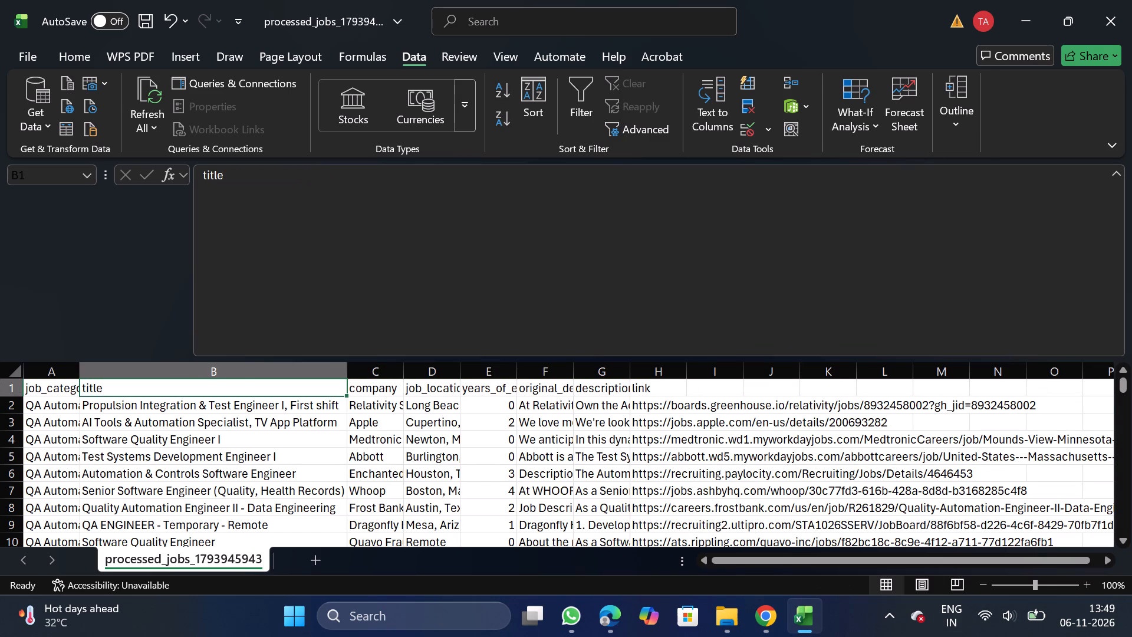
left_click(575, 115)
left_click(332, 391)
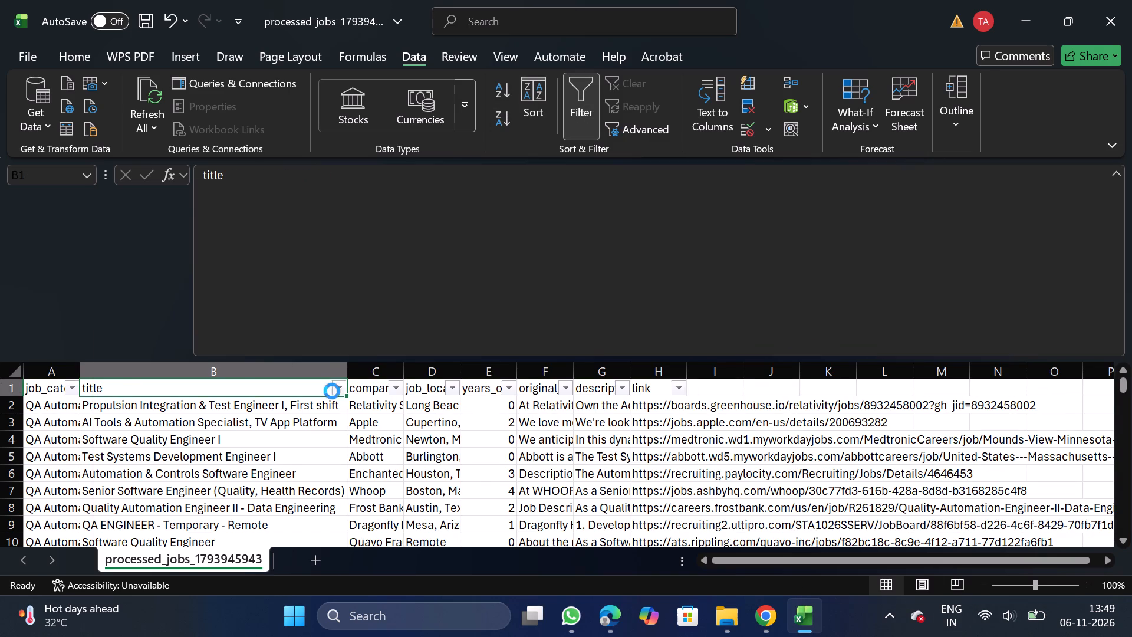
left_click(254, 383)
type("lead")
left_click(260, 557)
left_click(262, 562)
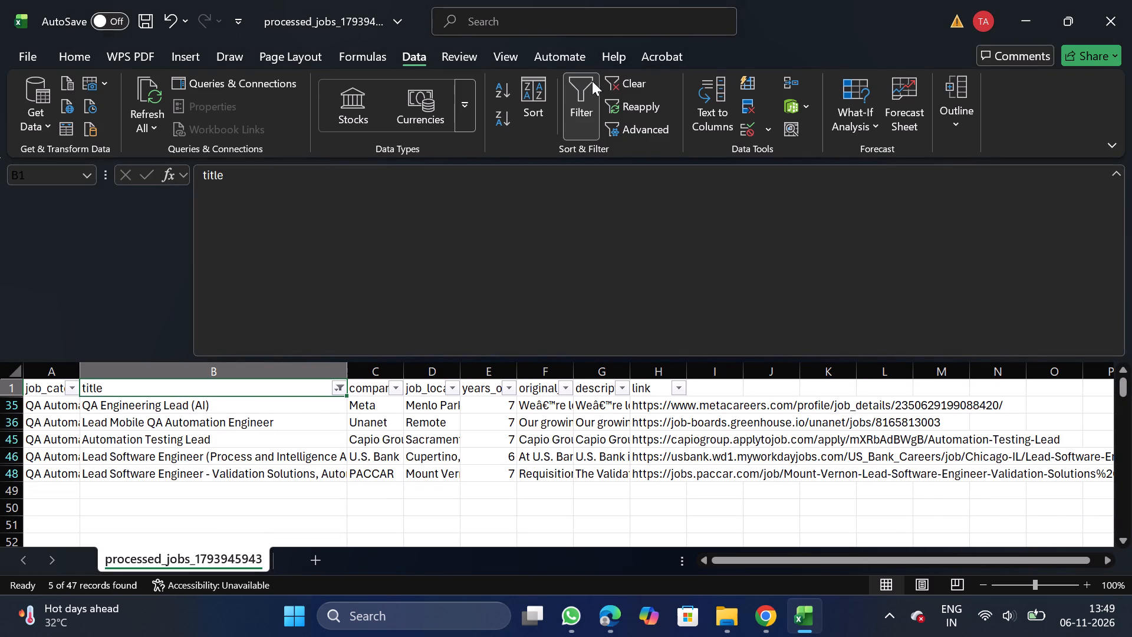
left_click(583, 107)
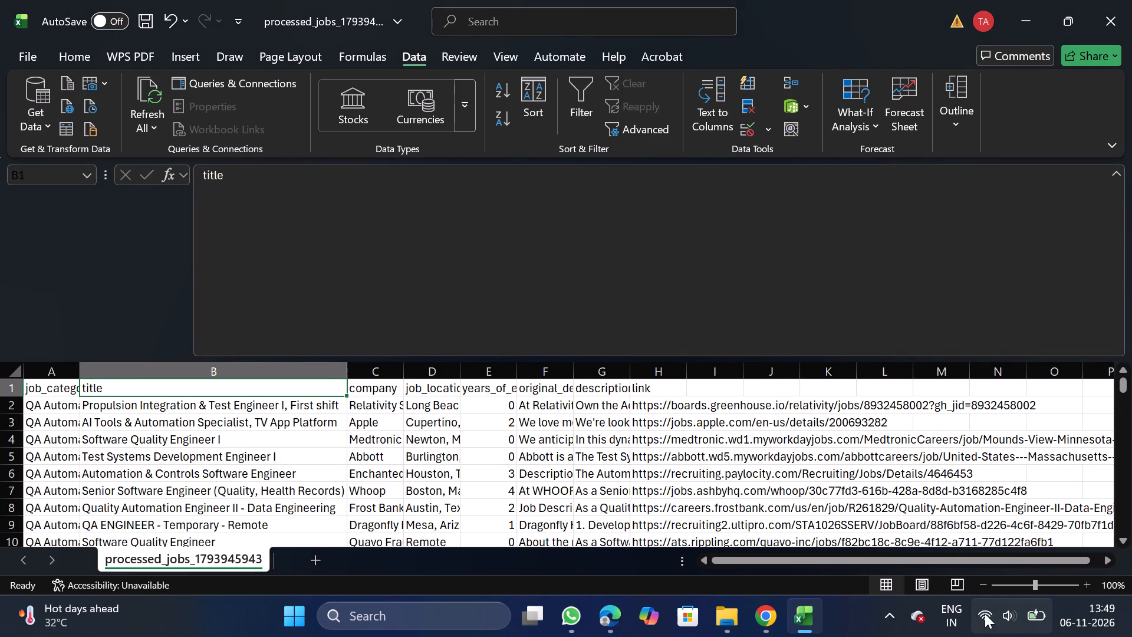
Raise the system volume and the screen brightness slightly.
left_click(986, 616)
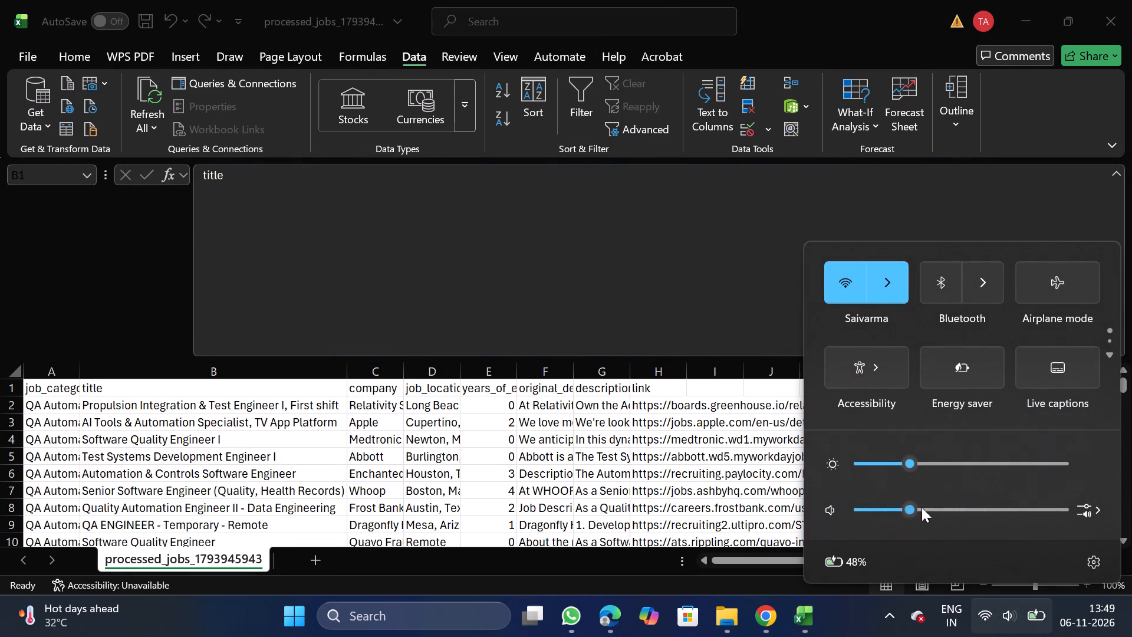
left_click(922, 507)
left_click_drag(913, 509, 926, 459)
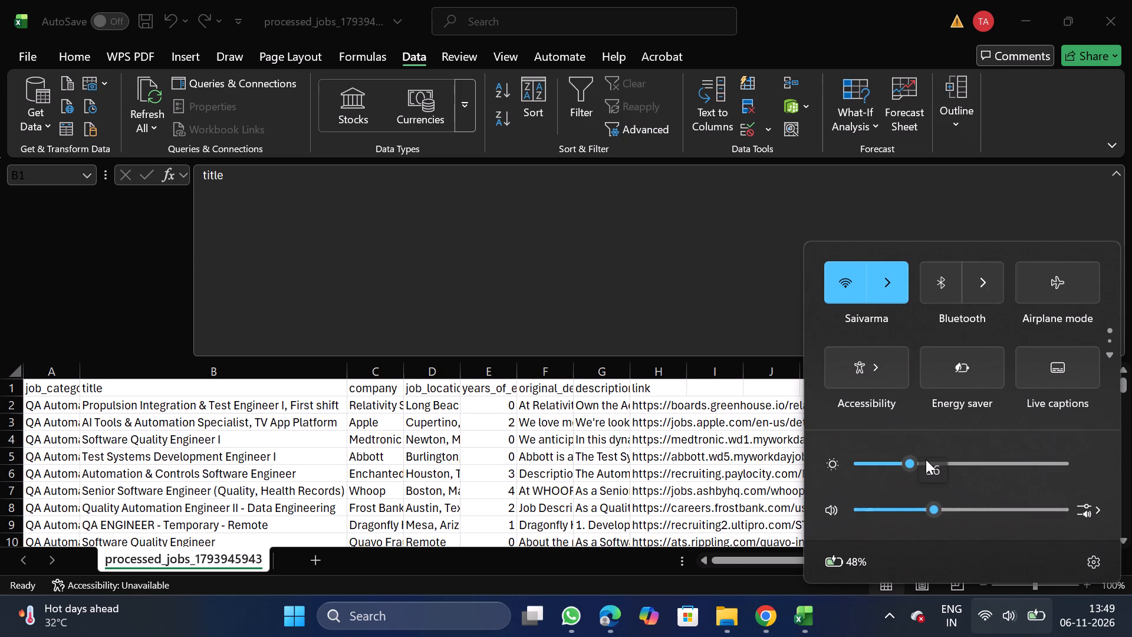
left_click(926, 459)
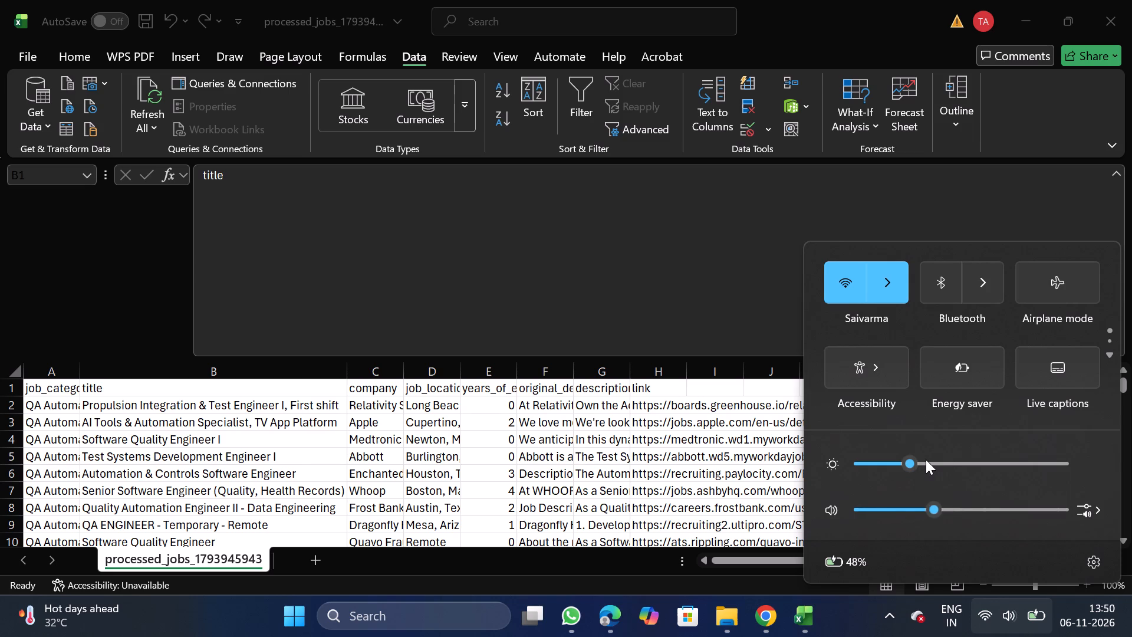
left_click(926, 459)
Filter the title column for staff to check the matching jobs, and remove the filter.
left_click(313, 386)
left_click(581, 109)
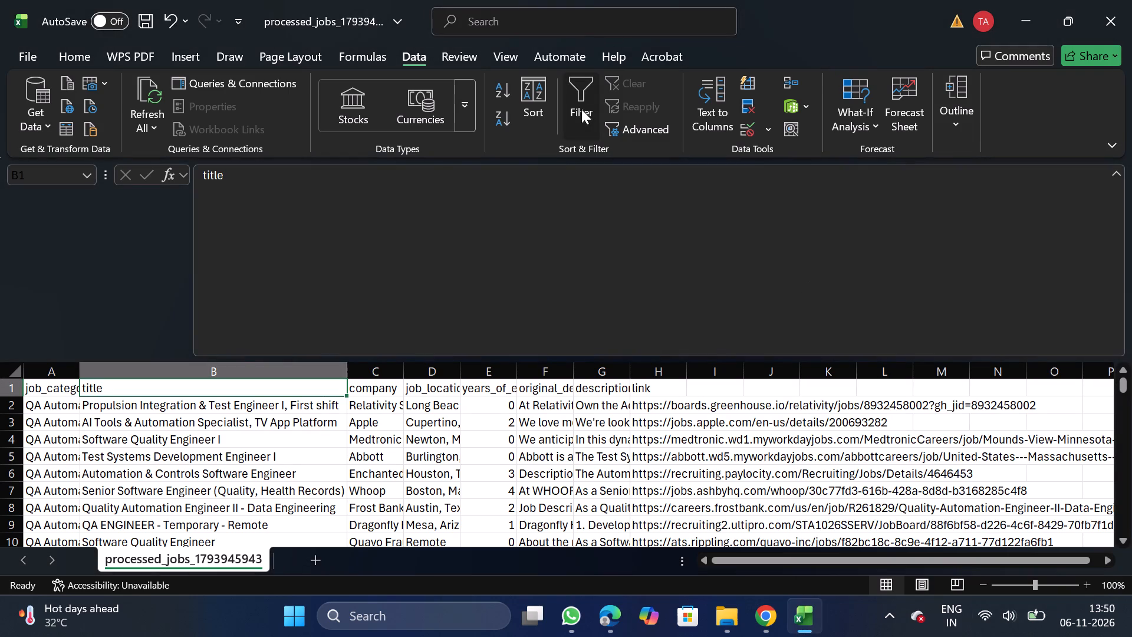
left_click(345, 376)
left_click(340, 390)
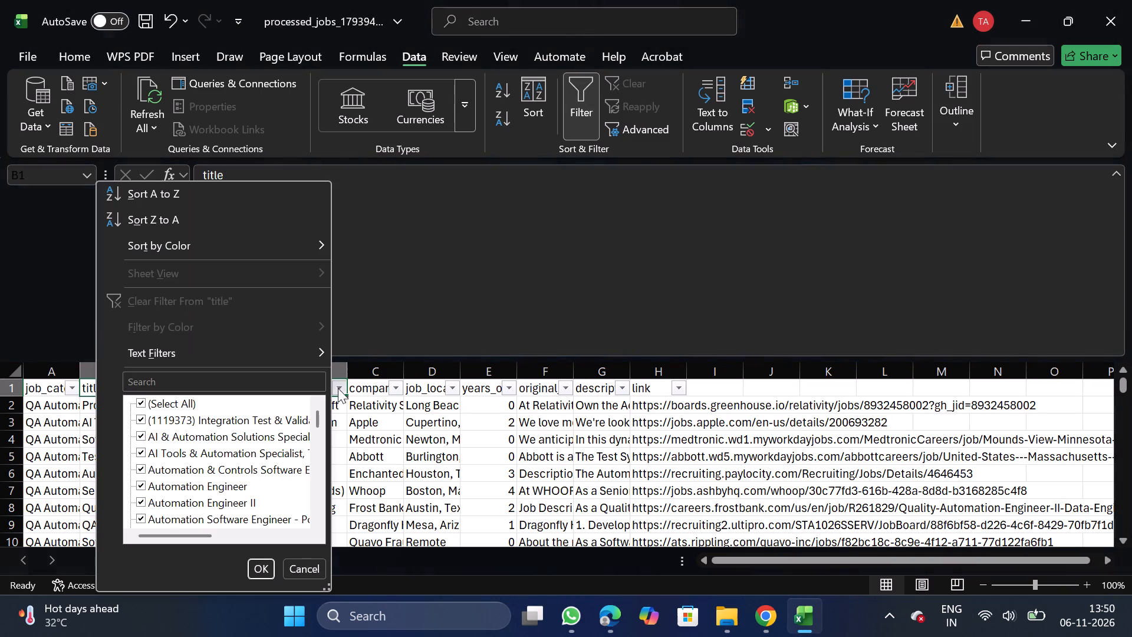
left_click(277, 380)
type("staff")
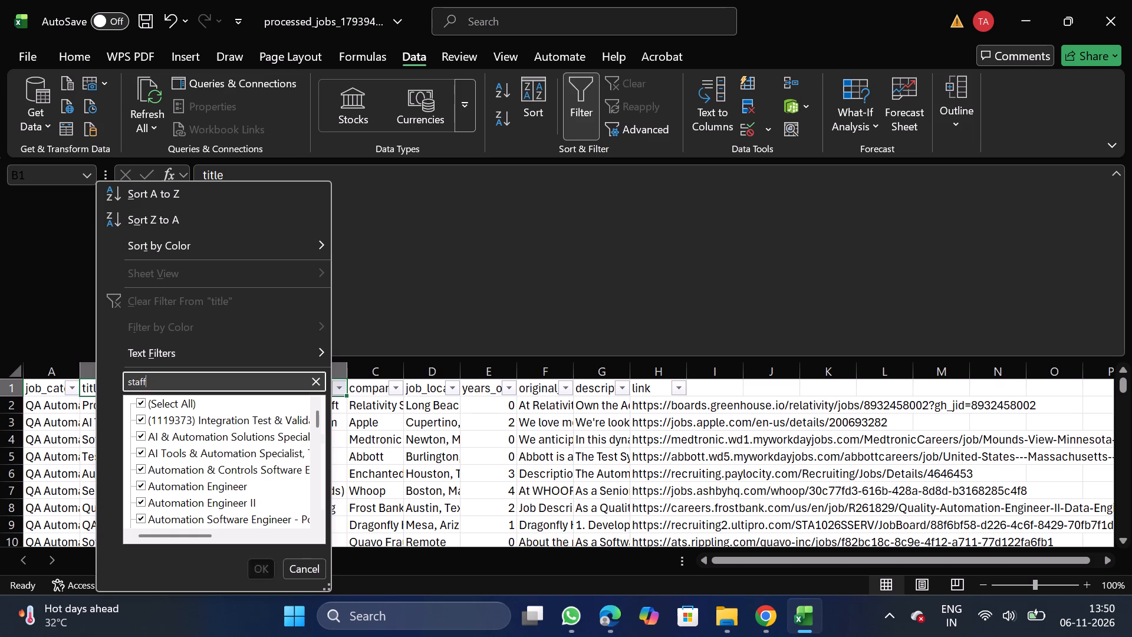
left_click(246, 574)
left_click(254, 570)
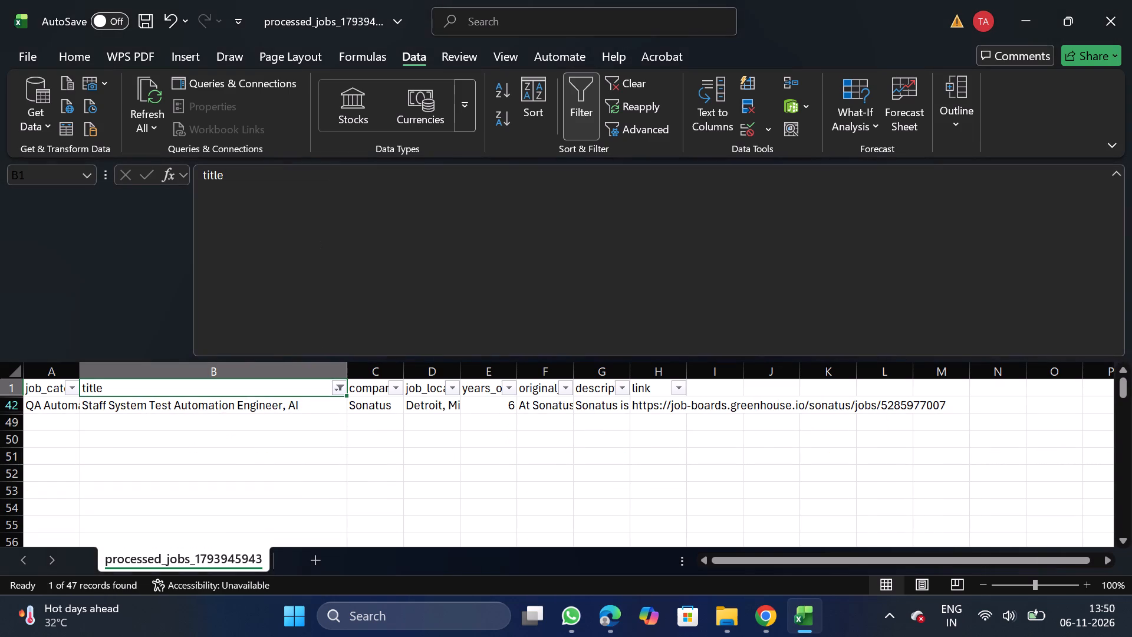
left_click(570, 79)
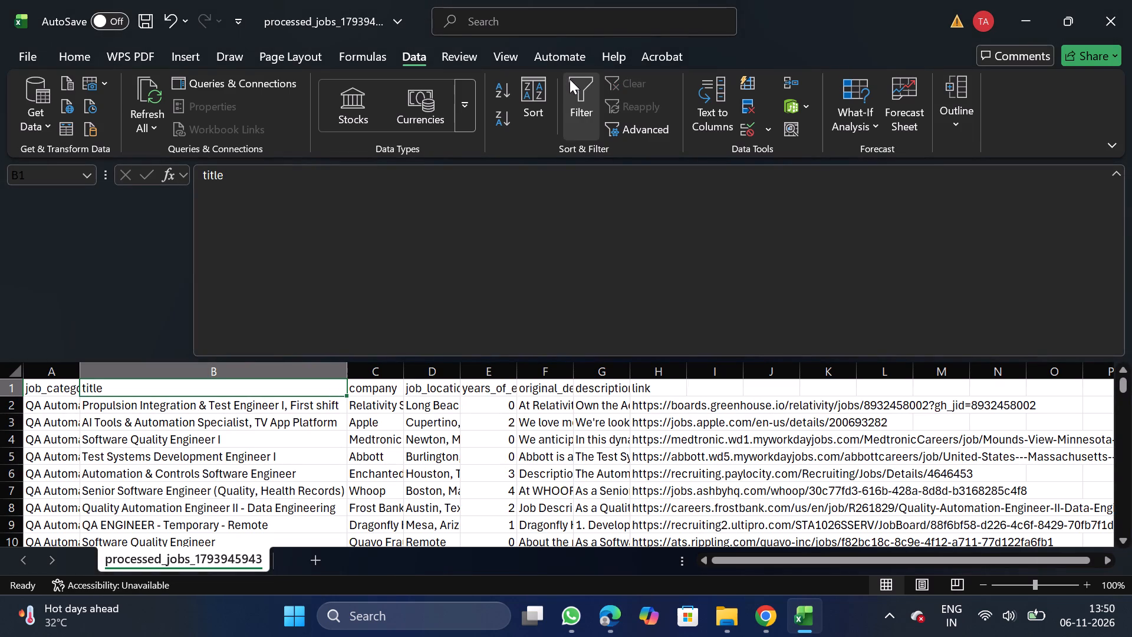
Turn filtering back on, search the title filter for principal, and clear the search term.
left_click(570, 79)
left_click(340, 395)
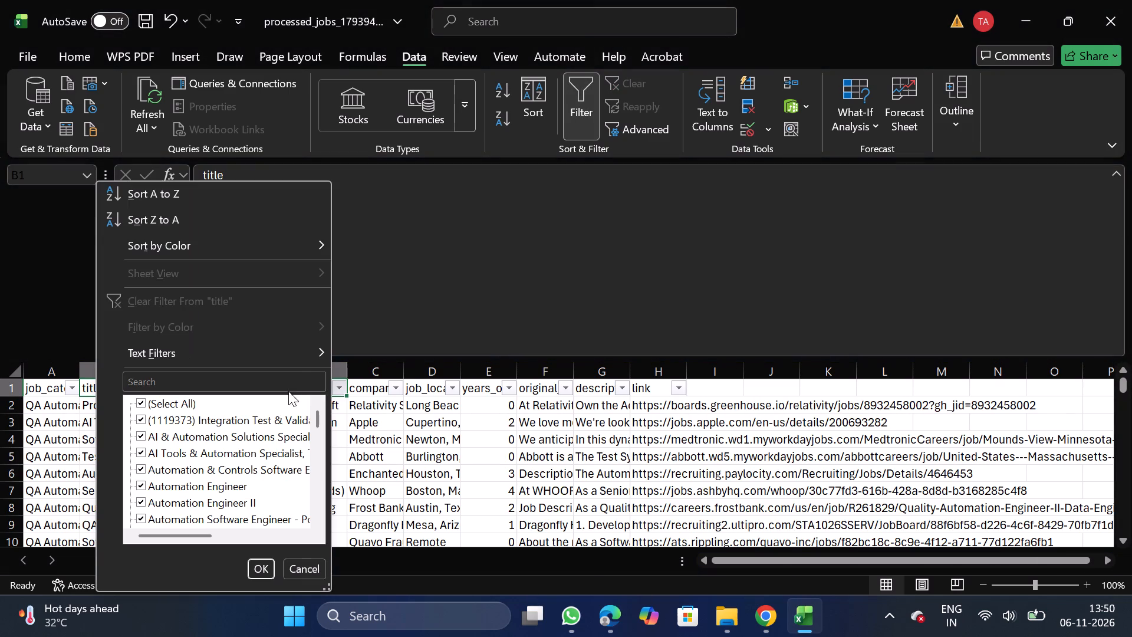
left_click(277, 385)
type("principal")
key("BackSpace")
key("BackSpace")
key("BackSpace")
key("BackSpace")
key("BackSpace")
key("BackSpace")
key("BackSpace")
key("BackSpace")
key("BackSpace")
key("BackSpace")
key("BackSpace")
key("BackSpace")
key("BackSpace")
key("BackSpace")
key("BackSpace")
key("BackSpace")
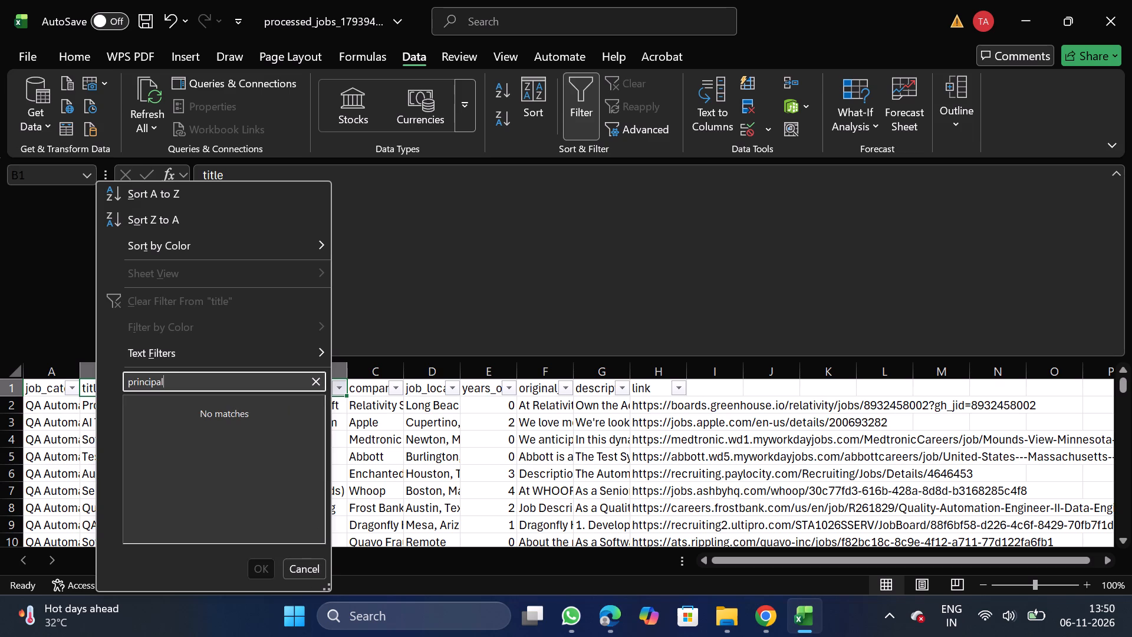
Filter the title column for architect, delete the matching job row, and remove the filter.
type("arcg")
key("BackSpace")
type("hitect")
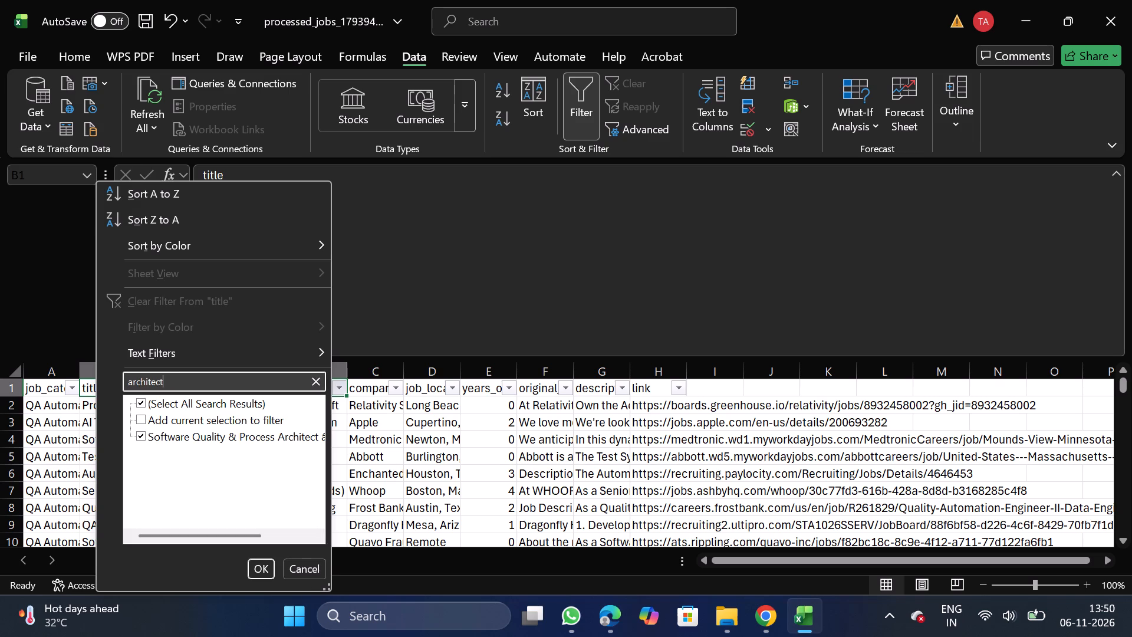
left_click(261, 564)
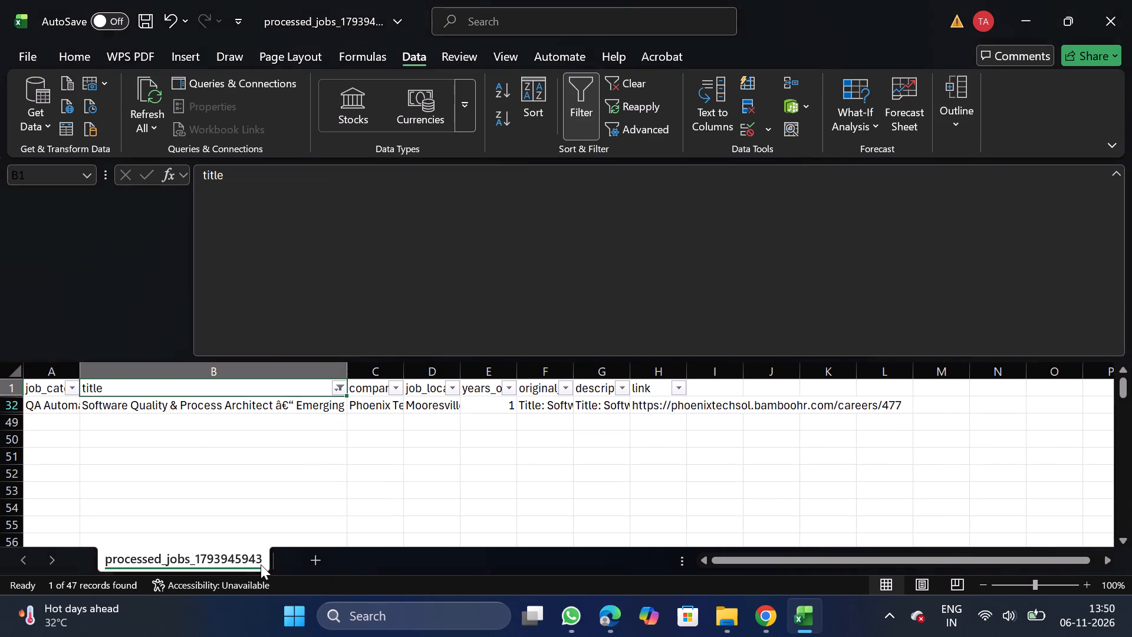
left_click_drag(6, 402, 28, 404)
right_click(28, 404)
left_click(111, 262)
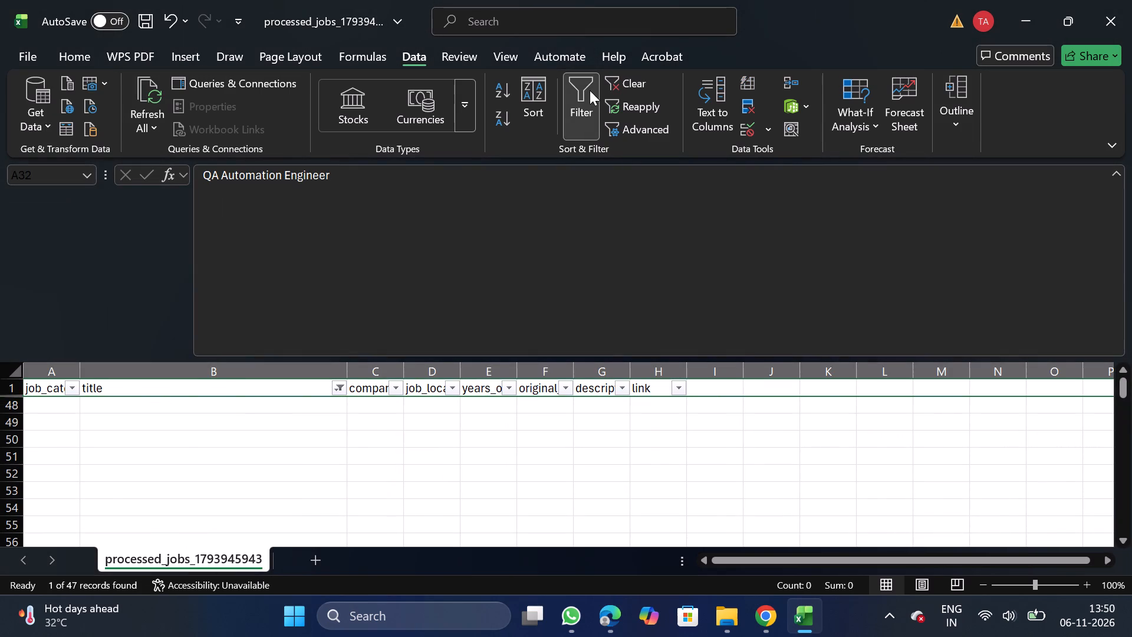
left_click(590, 90)
Turn filtering back on from the title header, search the title filter for enterprise, and clear the search term.
left_click(164, 387)
left_click(578, 101)
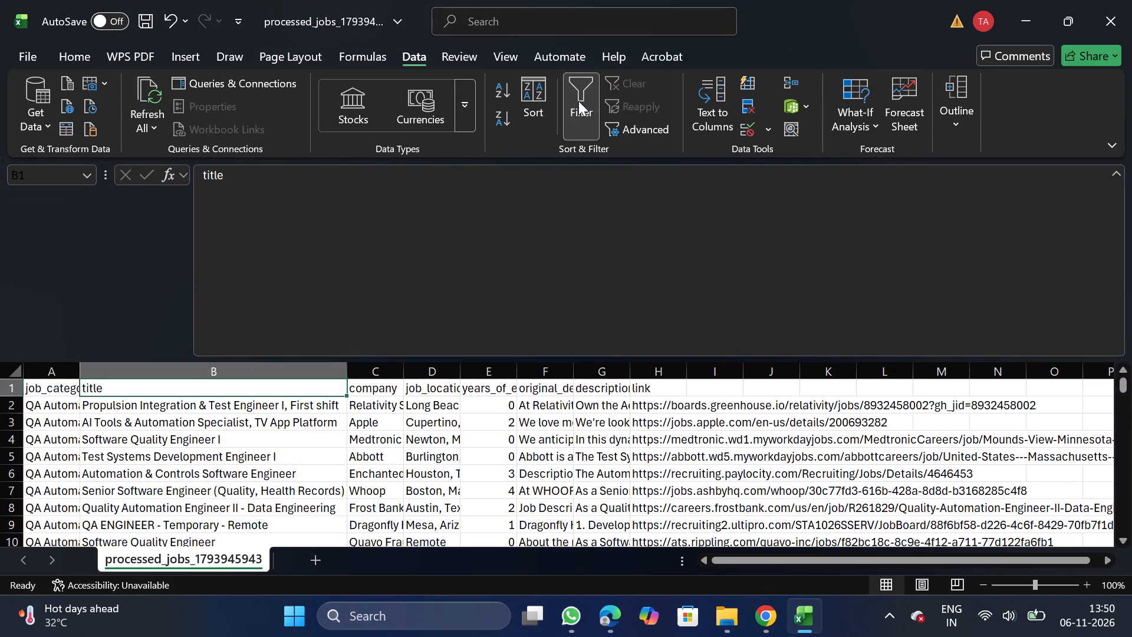
left_click(341, 392)
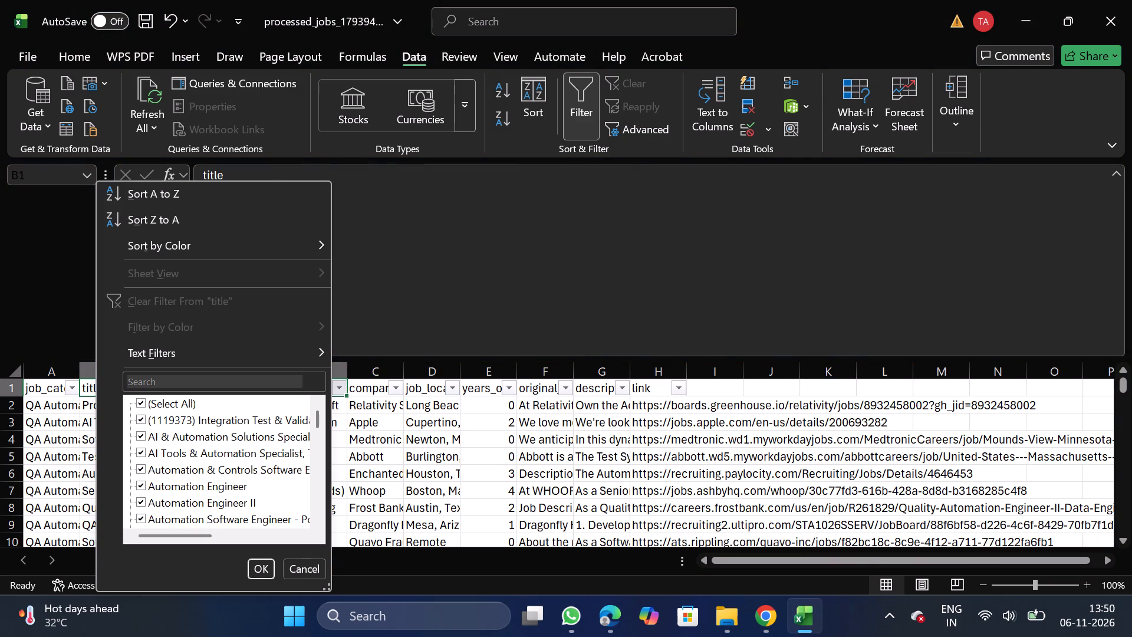
left_click(279, 380)
type("enterprise")
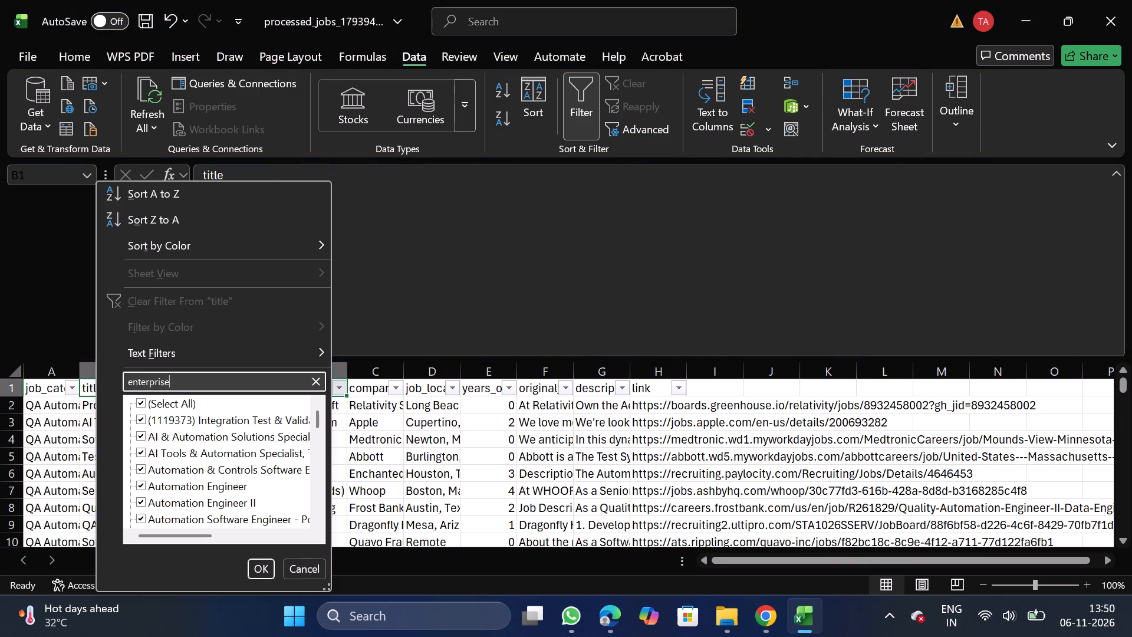
key("BackSpace")
key("BackSpace")
key("BackSpace")
key("BackSpace")
key("BackSpace")
key("BackSpace")
key("BackSpace")
key("BackSpace")
key("BackSpace")
key("BackSpace")
key("BackSpace")
key("BackSpace")
key("BackSpace")
key("BackSpace")
key("BackSpace")
key("BackSpace")
key("BackSpace")
key("BackSpace")
key("BackSpace")
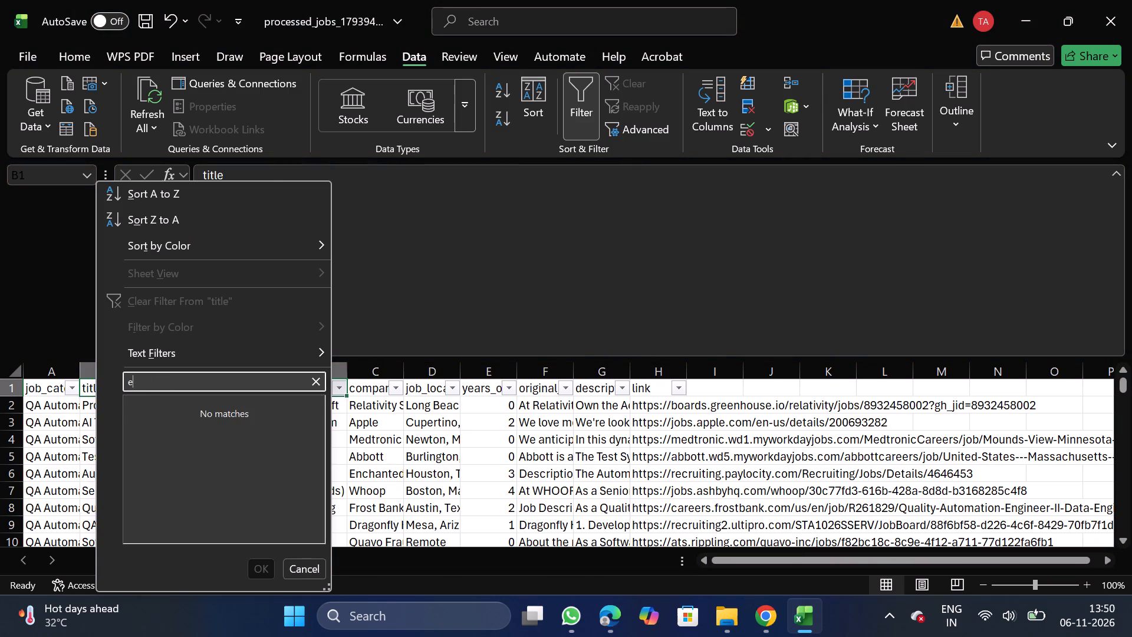
Search the title filter for consultant, and clear the search term.
type("consultant")
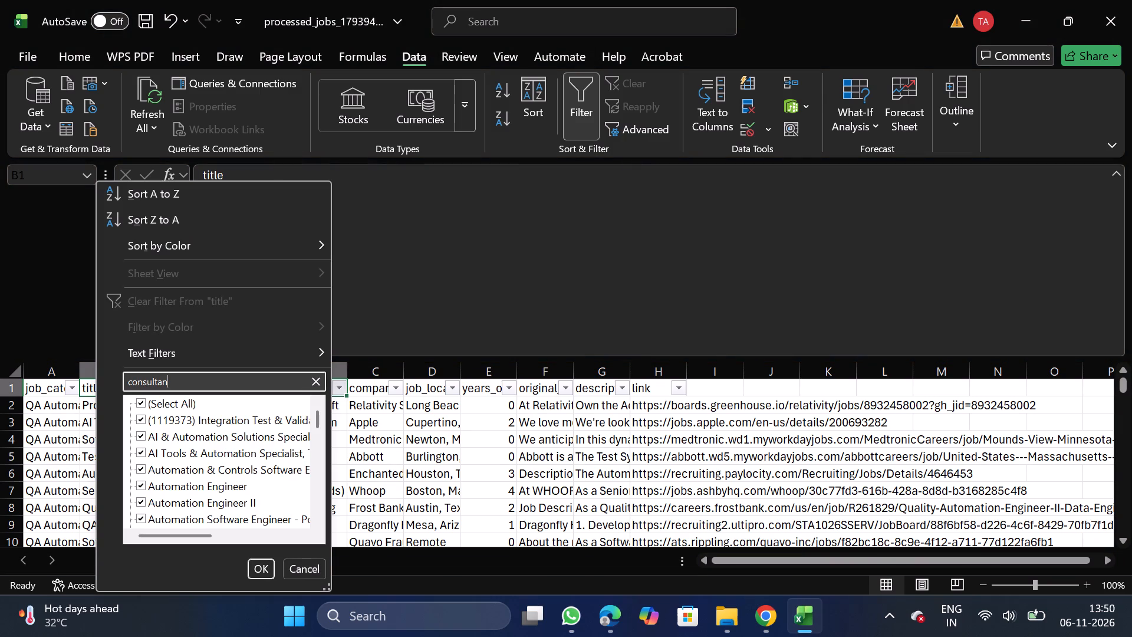
key("BackSpace")
key("BackSpace")
key("BackSpace")
key("BackSpace")
key("BackSpace")
key("BackSpace")
key("BackSpace")
key("BackSpace")
key("BackSpace")
key("BackSpace")
key("BackSpace")
key("BackSpace")
key("BackSpace")
key("BackSpace")
key("BackSpace")
key("BackSpace")
key("BackSpace")
key("BackSpace")
key("BackSpace")
key("BackSpace")
Filter the title column for embedded, delete the matching job row, and remove the filter.
type("embedded")
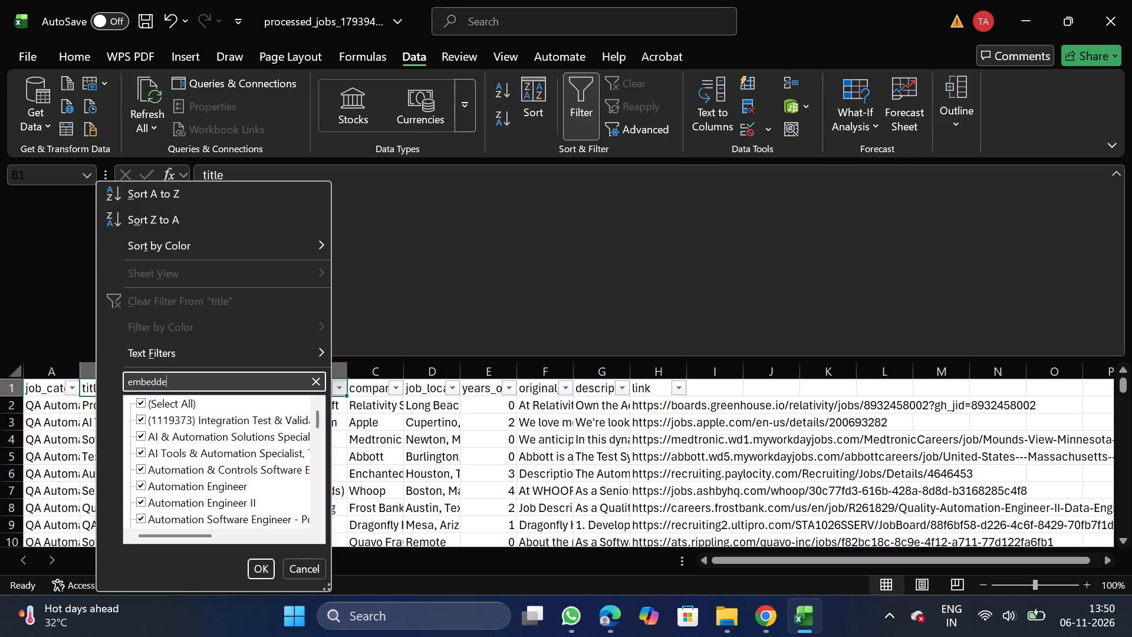
left_click(262, 568)
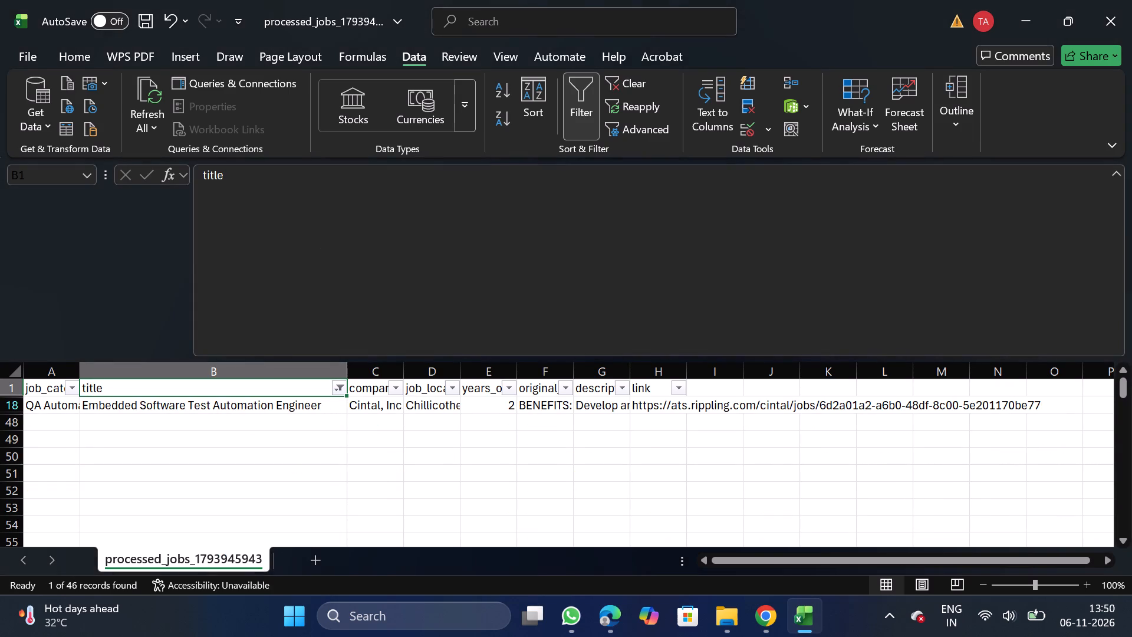
left_click_drag(9, 408, 37, 408)
right_click(37, 408)
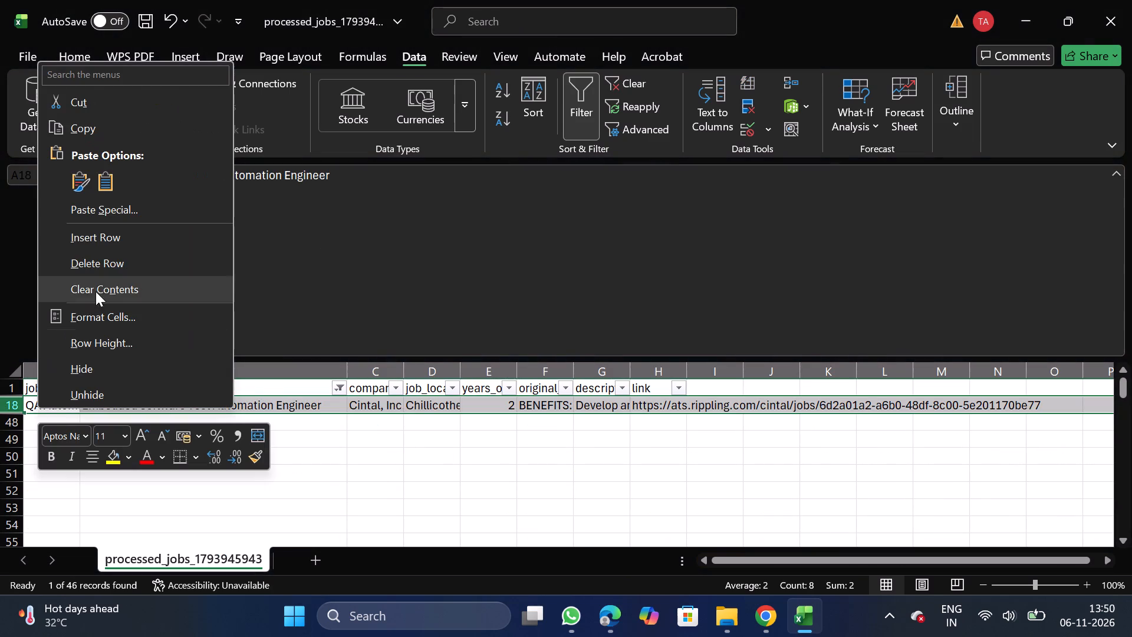
left_click(118, 265)
left_click(581, 105)
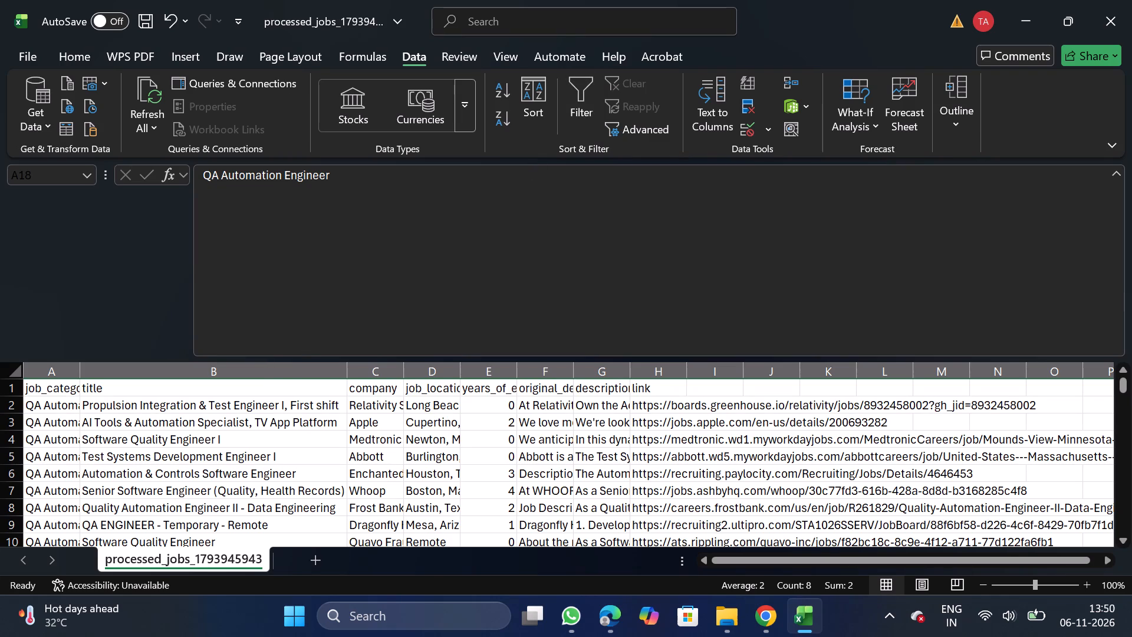
Turn on filtering for headers C1 to F1, search the company filter for walmart, and clear the search term.
left_click_drag(400, 380, 568, 80)
left_click(568, 80)
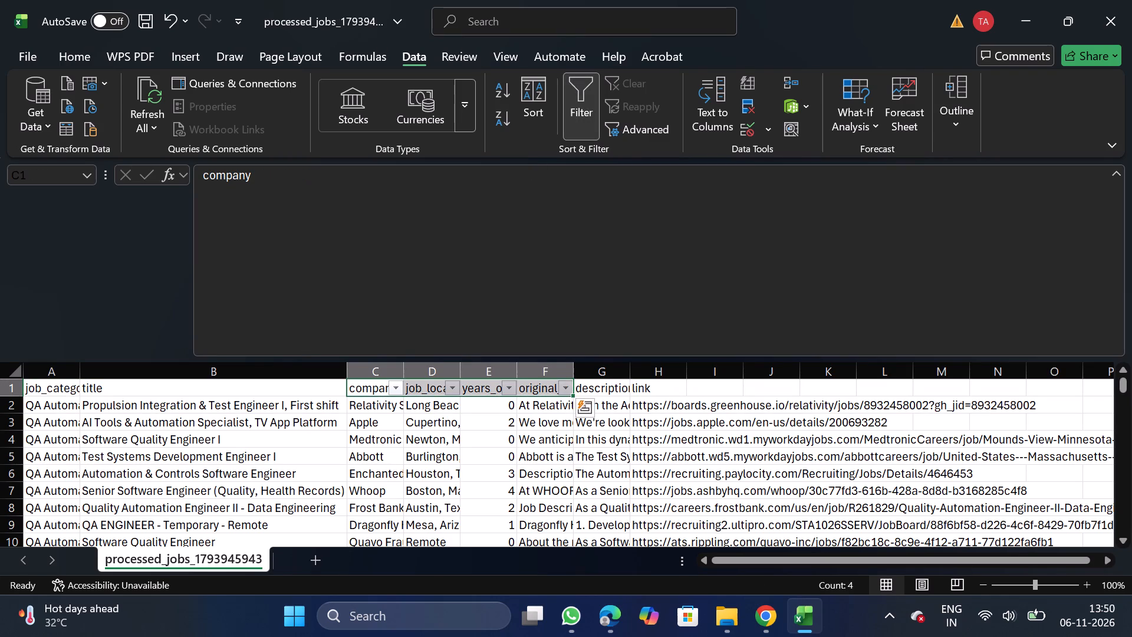
left_click(391, 386)
left_click(361, 384)
left_click(356, 384)
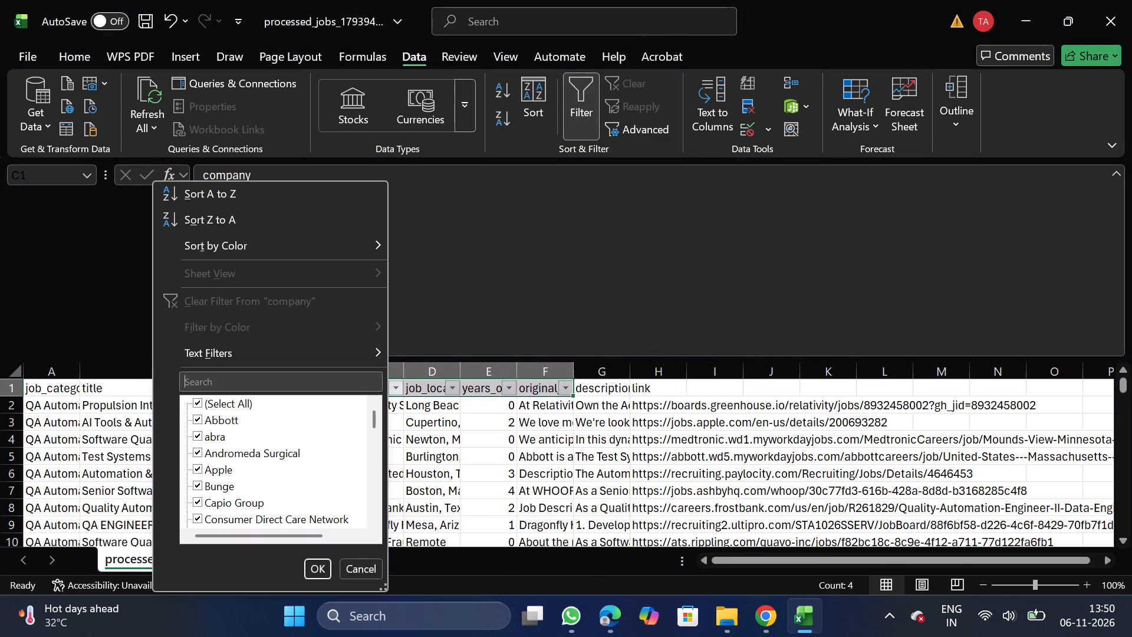
type("walmart")
key("BackSpace")
key("BackSpace")
key("BackSpace")
key("BackSpace")
key("BackSpace")
key("BackSpace")
key("BackSpace")
key("BackSpace")
key("BackSpace")
key("BackSpace")
key("BackSpace")
key("BackSpace")
key("BackSpace")
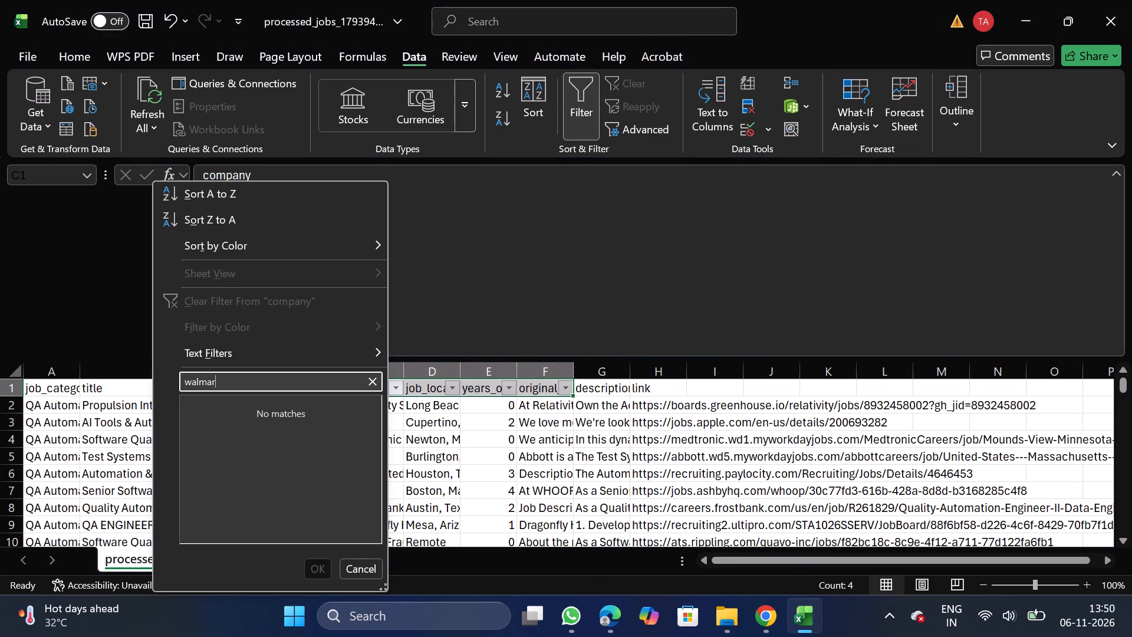
Search the company filter for dried, and clear the search term.
type("dried")
key("BackSpace")
key("BackSpace")
key("BackSpace")
key("BackSpace")
key("BackSpace")
key("BackSpace")
key("BackSpace")
key("BackSpace")
key("BackSpace")
key("BackSpace")
key("BackSpace")
key("BackSpace")
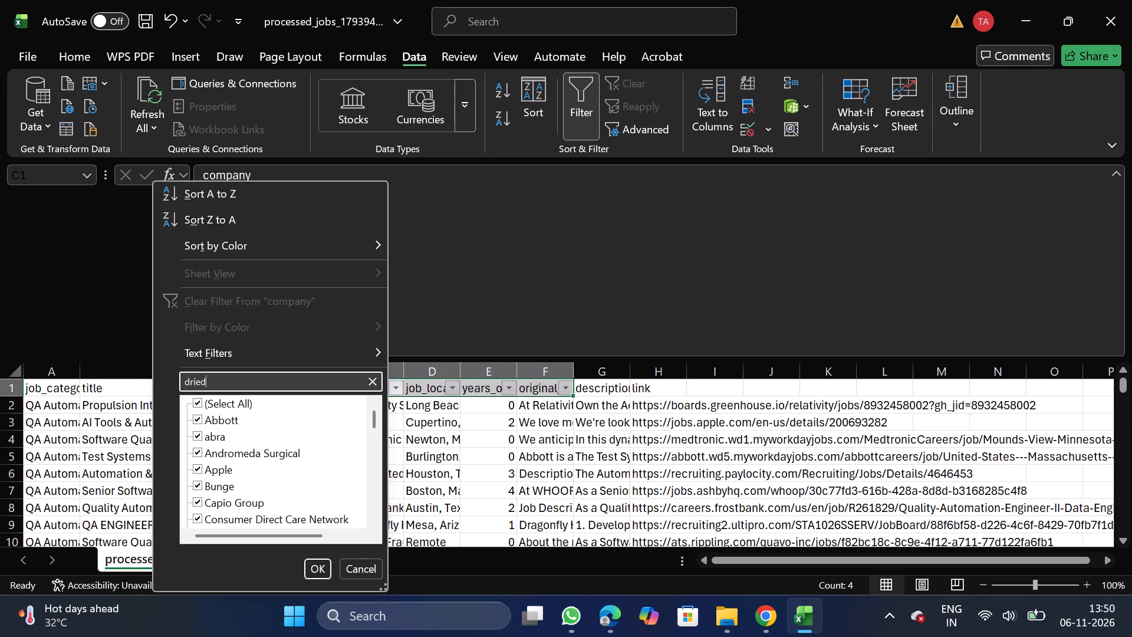
Search the company filter for capital, and clear the search term.
type("capital")
key("BackSpace")
key("BackSpace")
key("BackSpace")
key("BackSpace")
key("BackSpace")
key("BackSpace")
key("BackSpace")
key("BackSpace")
key("BackSpace")
key("BackSpace")
key("BackSpace")
key("BackSpace")
key("BackSpace")
Search the company filter for under, and clear the search term.
type("under")
key("BackSpace")
key("BackSpace")
key("BackSpace")
key("BackSpace")
key("BackSpace")
key("BackSpace")
key("BackSpace")
key("BackSpace")
key("BackSpace")
key("BackSpace")
key("BackSpace")
key("BackSpace")
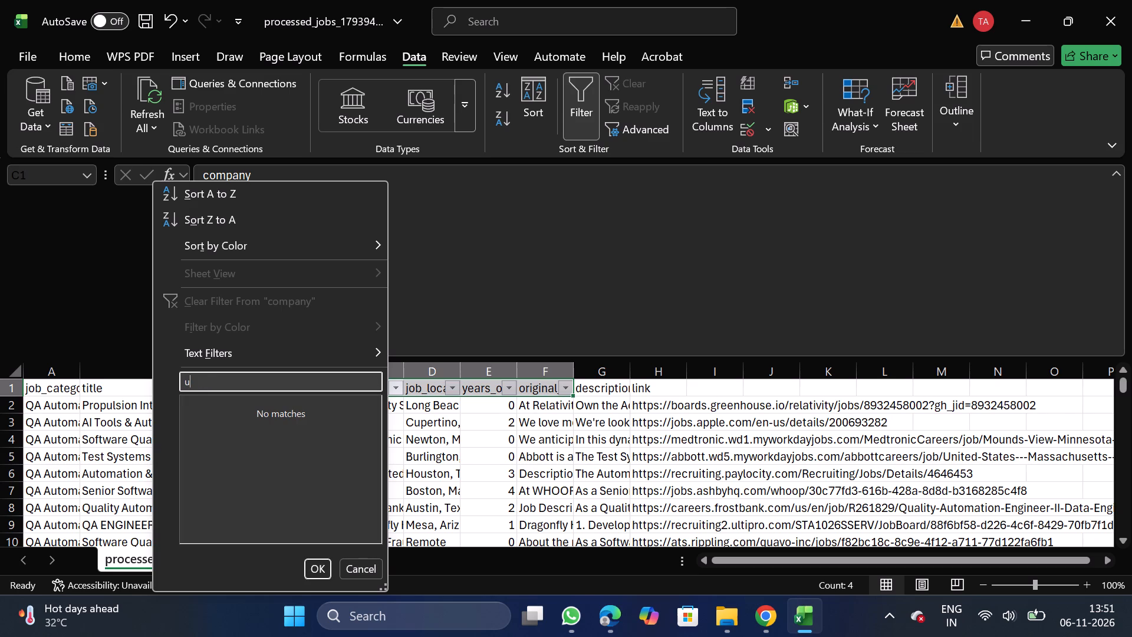
Search the company filter for hunt, and clear the search term.
type("hunt")
key("BackSpace")
key("BackSpace")
key("BackSpace")
key("BackSpace")
key("BackSpace")
key("BackSpace")
key("BackSpace")
key("BackSpace")
key("BackSpace")
key("BackSpace")
key("BackSpace")
key("BackSpace")
key("BackSpace")
key("BackSpace")
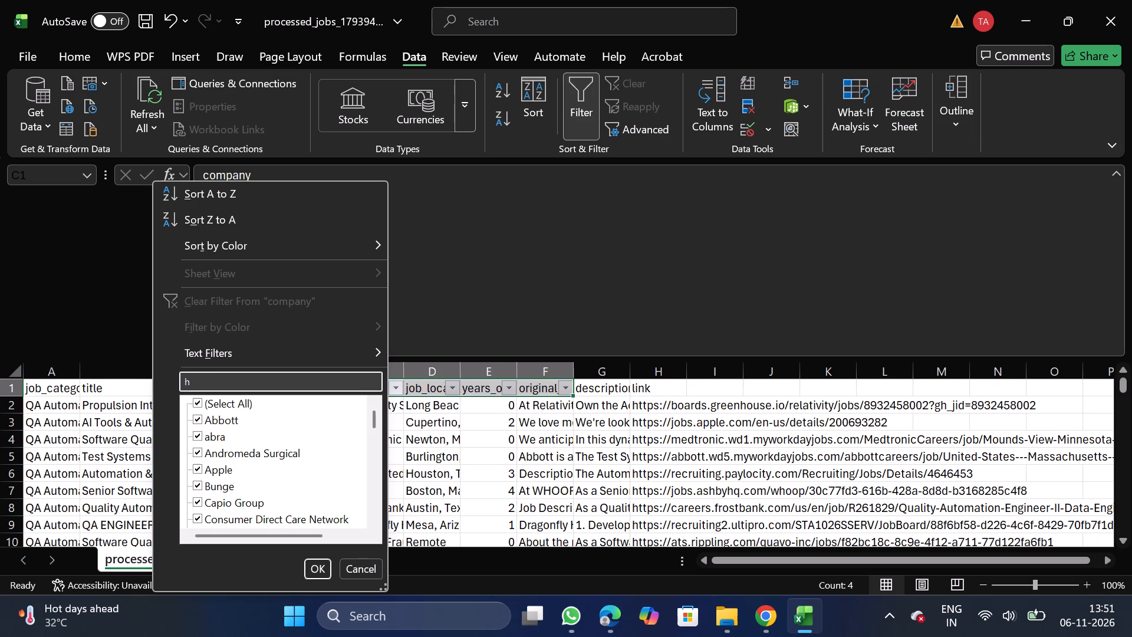
Search the company filter for skim, and clear the search term.
type("skim")
key("BackSpace")
key("BackSpace")
key("BackSpace")
key("BackSpace")
key("BackSpace")
key("BackSpace")
key("BackSpace")
key("BackSpace")
key("BackSpace")
key("BackSpace")
key("BackSpace")
key("BackSpace")
key("BackSpace")
key("BackSpace")
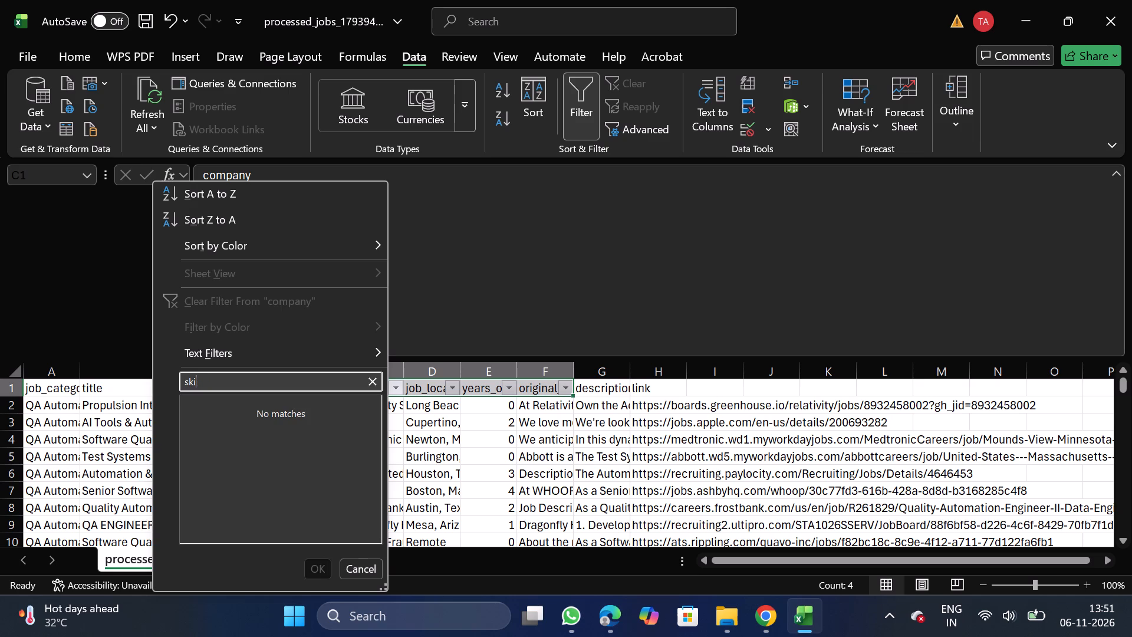
Search the company filter for ape, and clear the search term.
type("ape")
key("BackSpace")
key("BackSpace")
key("BackSpace")
key("BackSpace")
key("BackSpace")
key("BackSpace")
key("BackSpace")
key("BackSpace")
Search the company filter for in landem, and close the filter without applying it.
type("in landem")
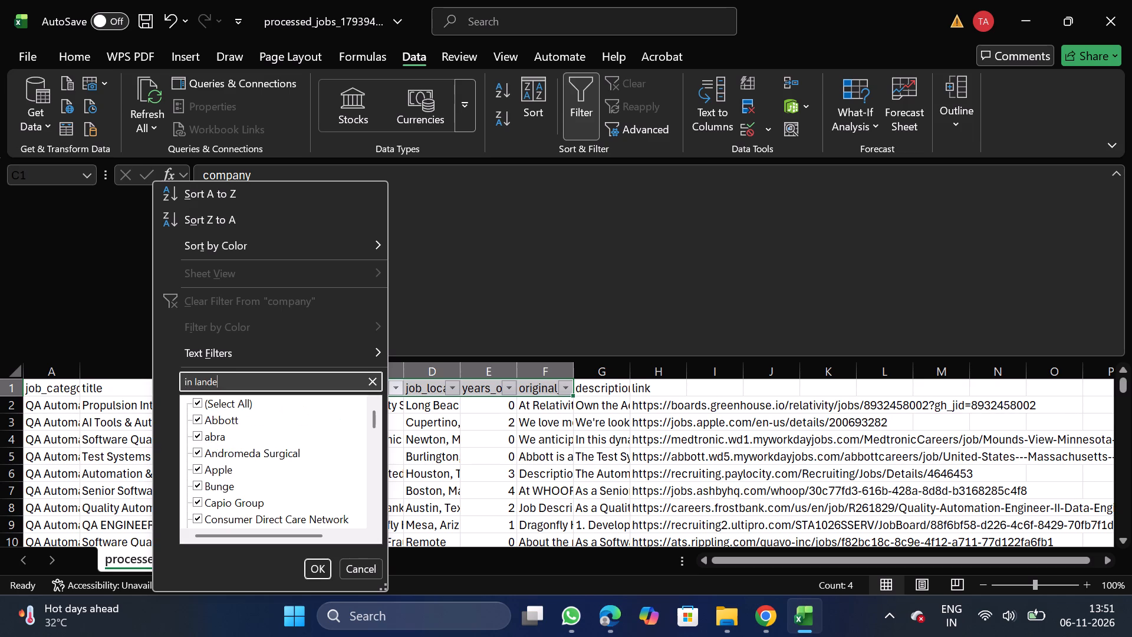
left_click(353, 566)
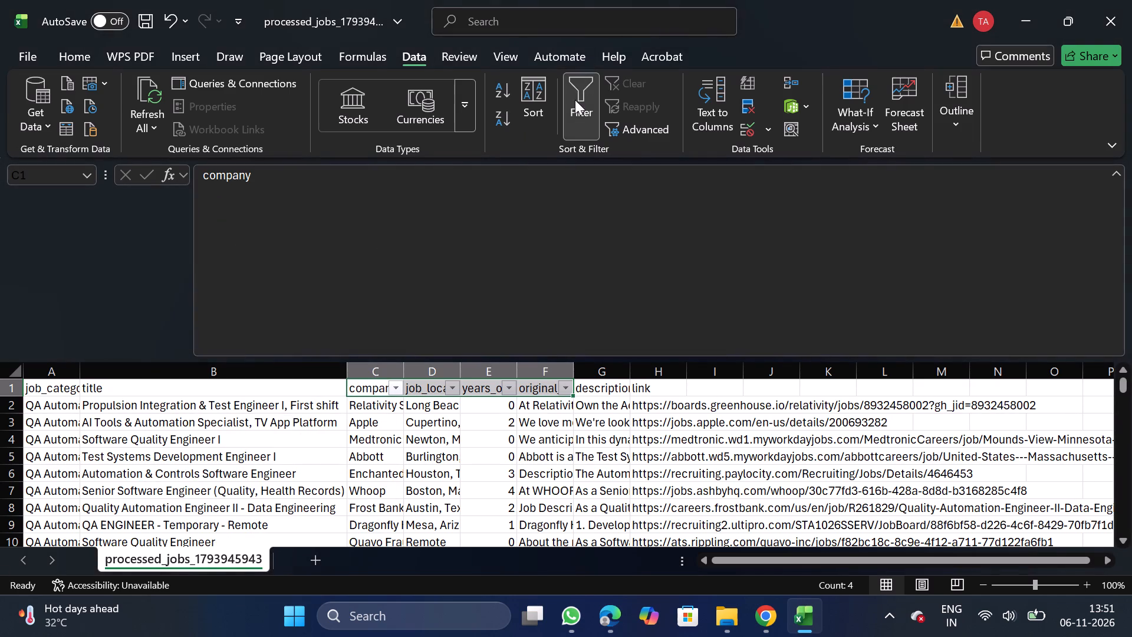
Turn off the filter and save the sheet as a CSV named QA_11_06 in the Daily Scraping jobs folder.
left_click(575, 100)
left_click(29, 58)
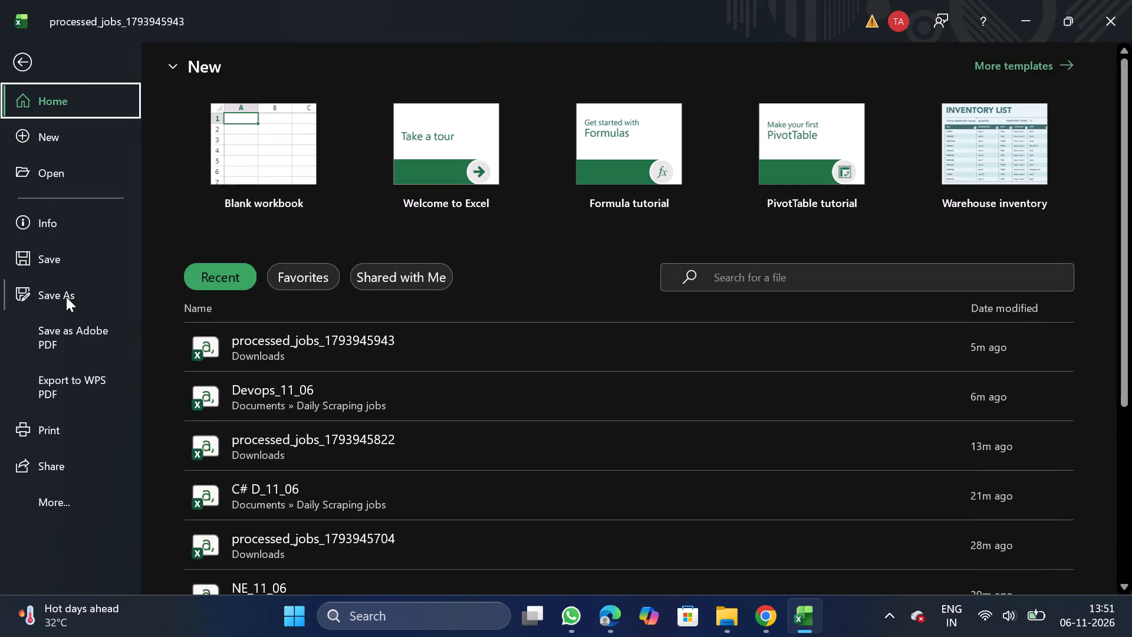
double_click(66, 297)
triple_click(259, 505)
left_click(259, 505)
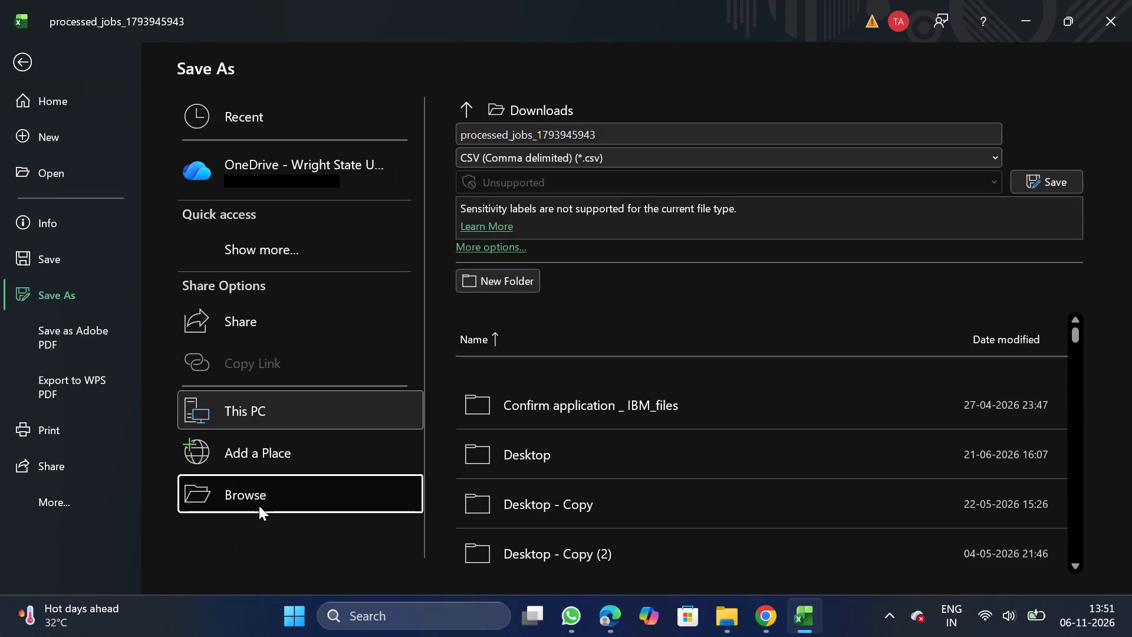
double_click(91, 193)
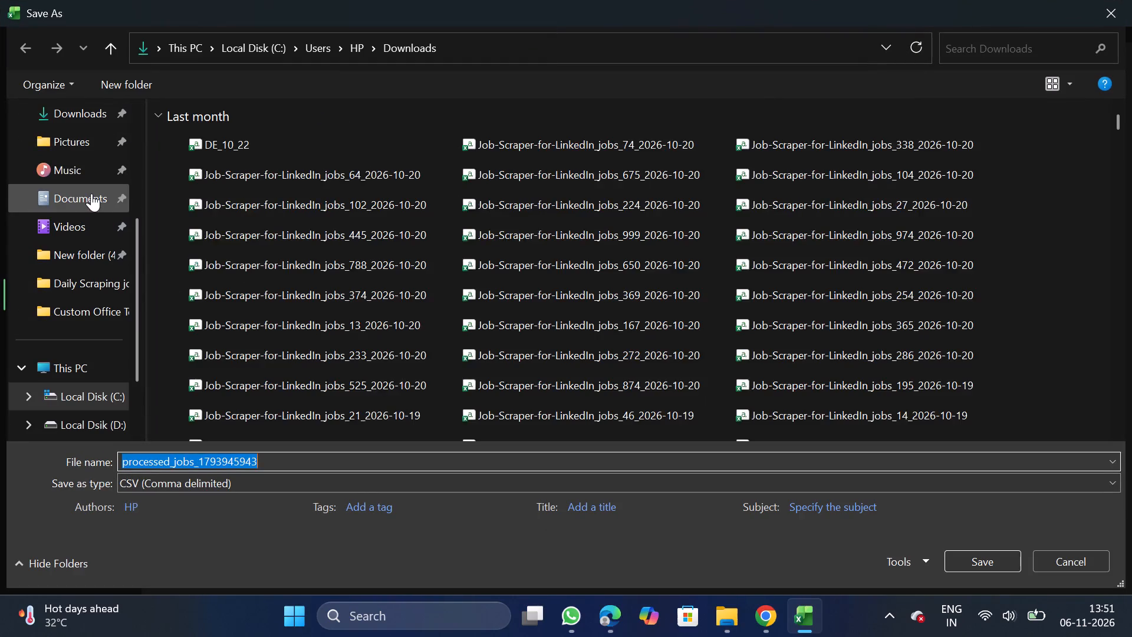
double_click(251, 197)
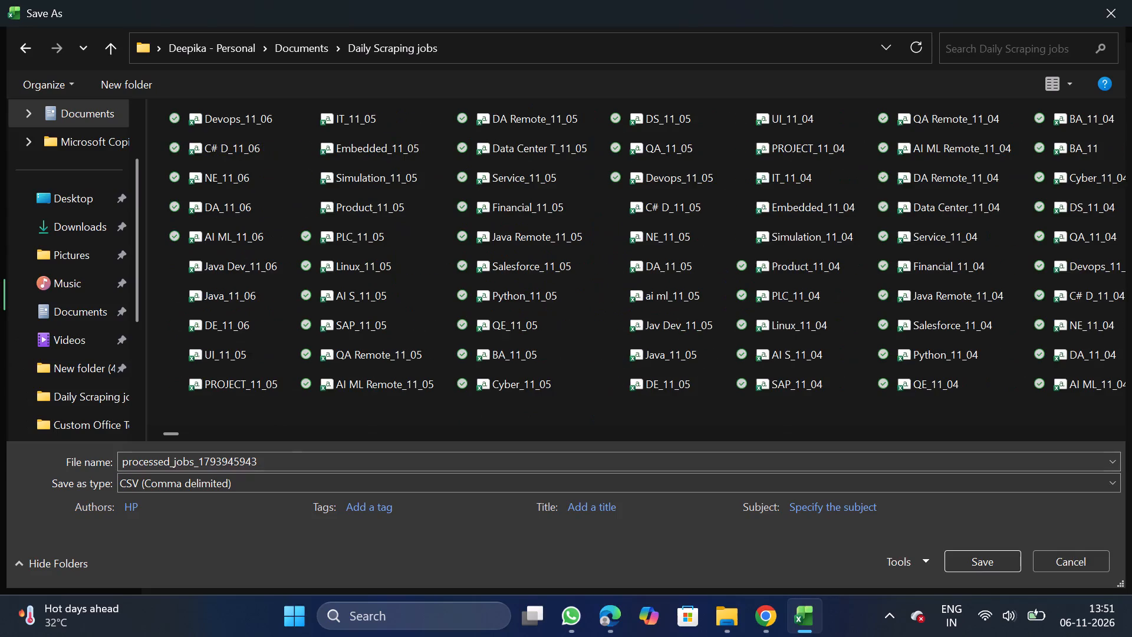
left_click(303, 461)
key("BackSpace")
type("QA_11_06")
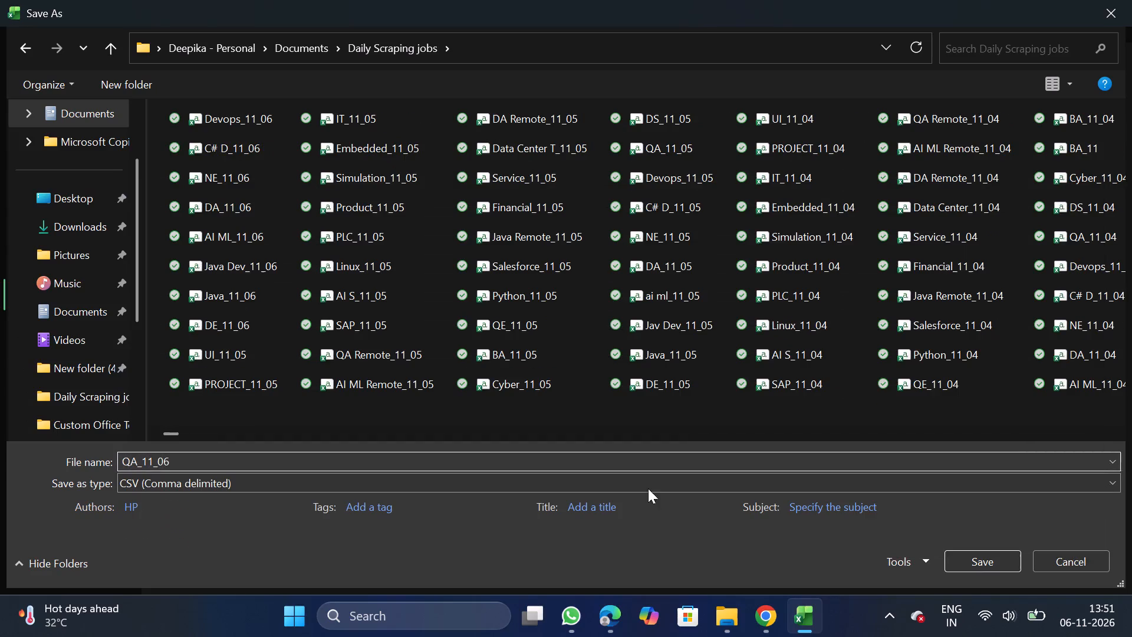
left_click(972, 560)
Switch to the NextGenApply bulk upload page in Chrome and choose QA_11_06 as the CSV file.
left_click(775, 619)
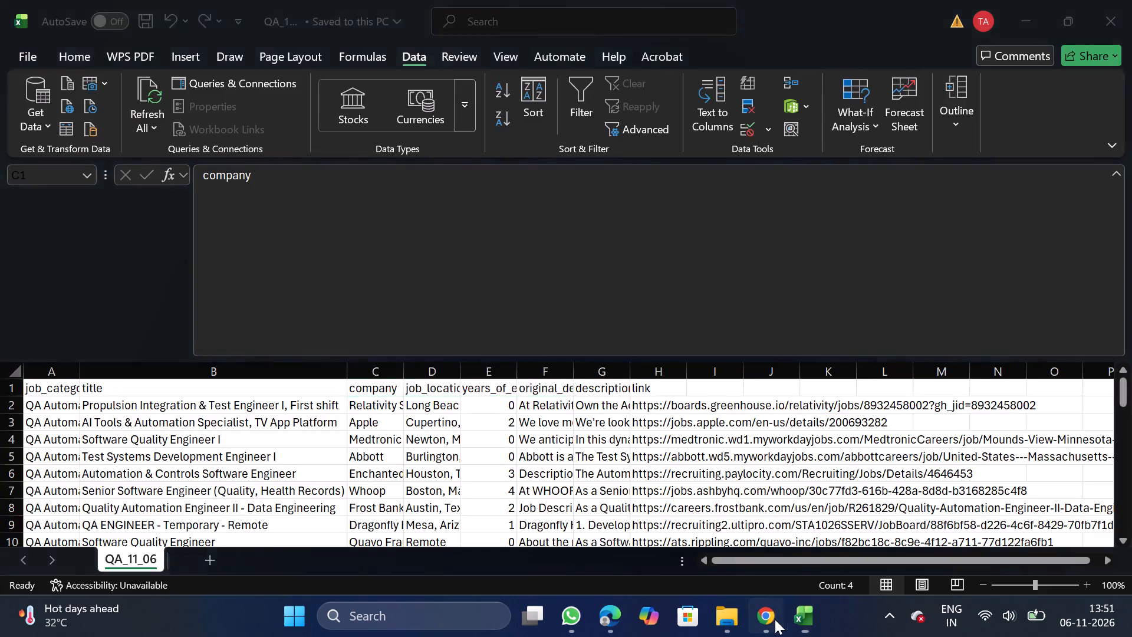
scroll(592, 479, "down", 1)
left_click(469, 481)
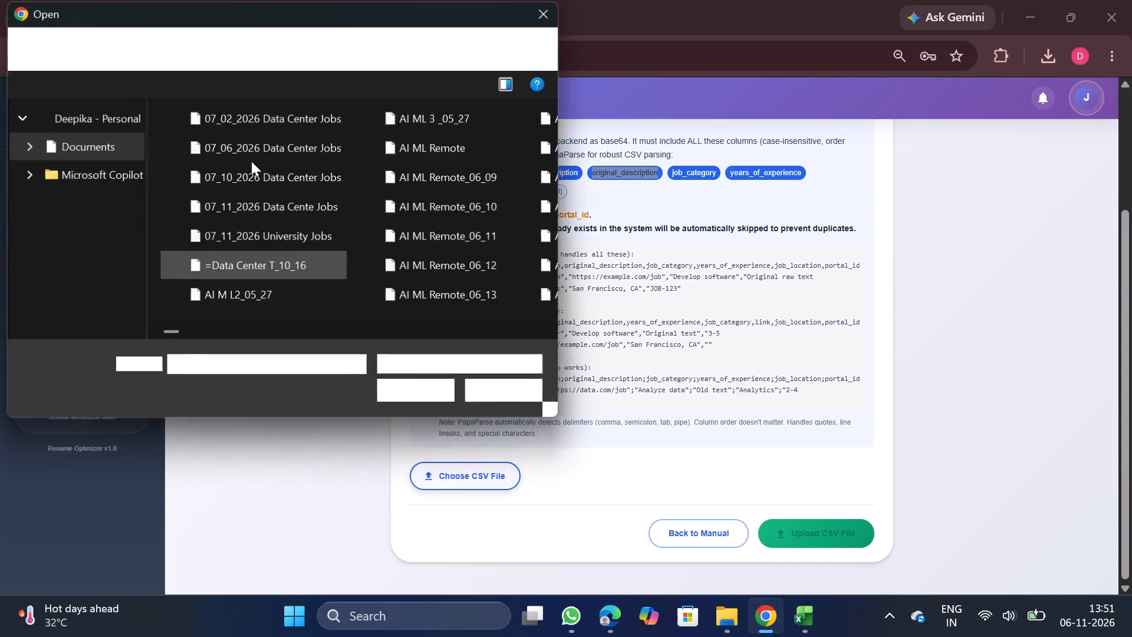
double_click(246, 114)
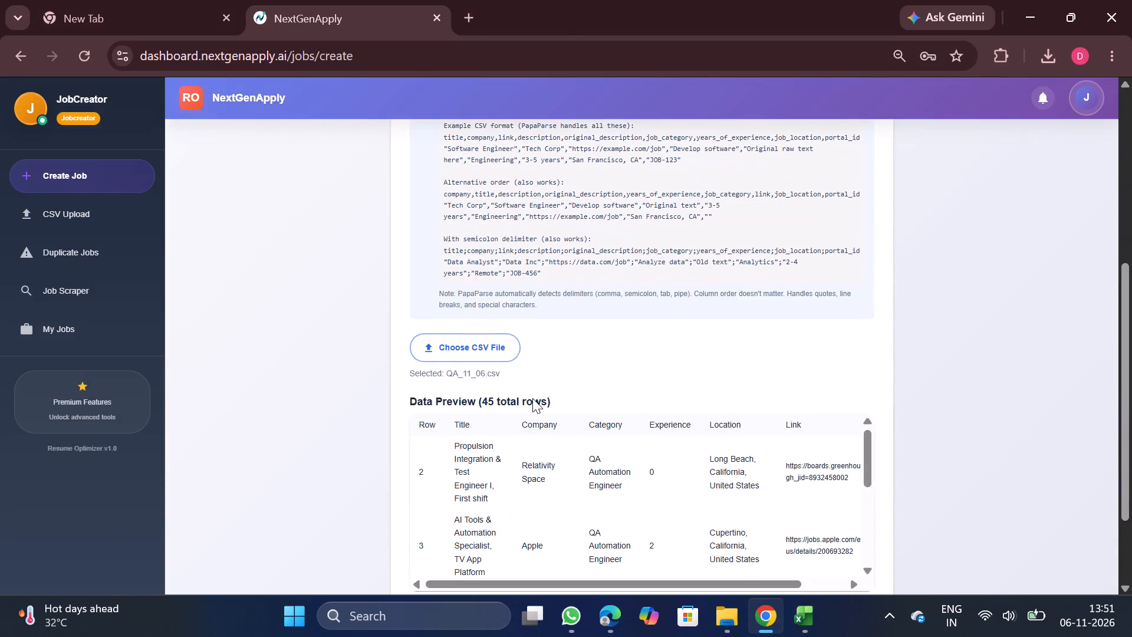
Look through the data preview rows for the selected QA_11_06 file.
scroll(532, 398, "up", 1)
scroll(532, 398, "down", 2)
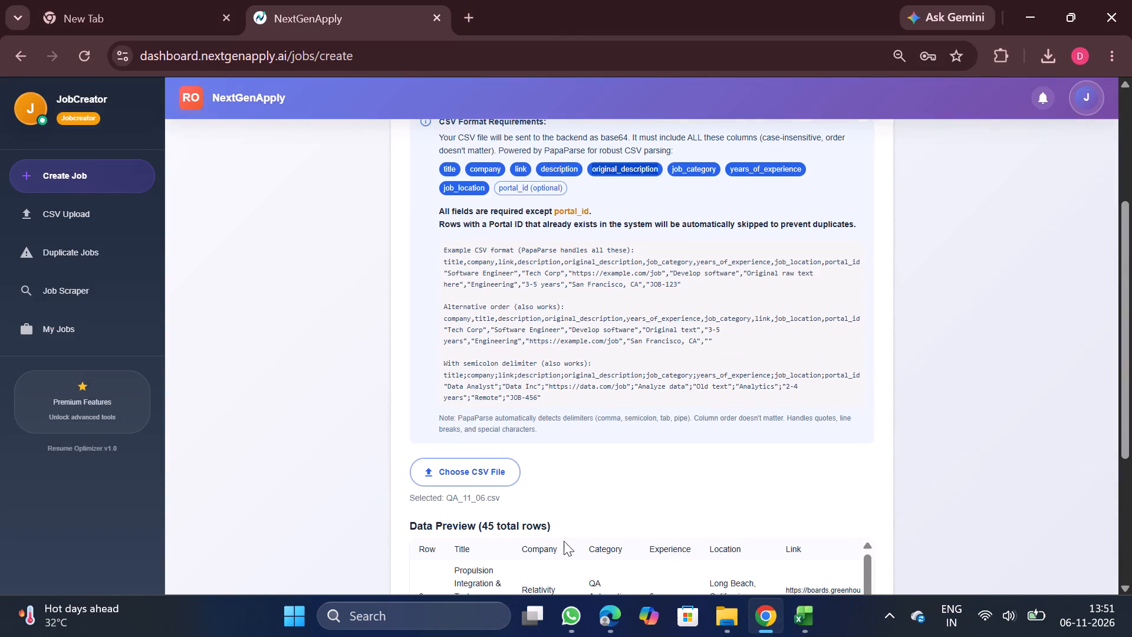
scroll(564, 541, "down", 2)
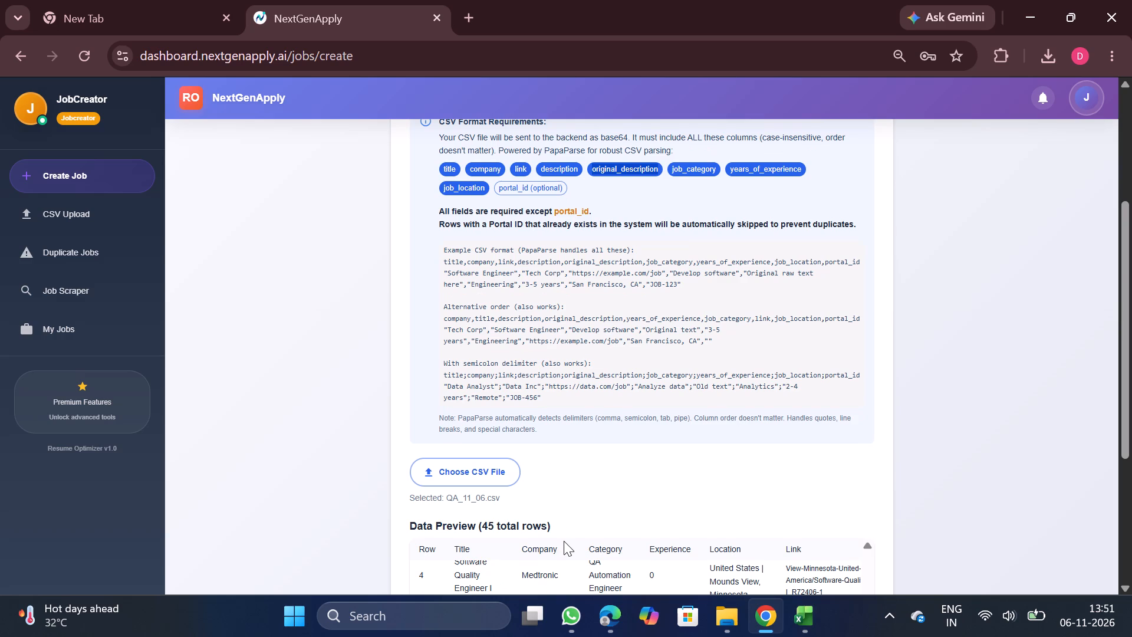
scroll(716, 457, "down", 1)
scroll(716, 457, "up", 3)
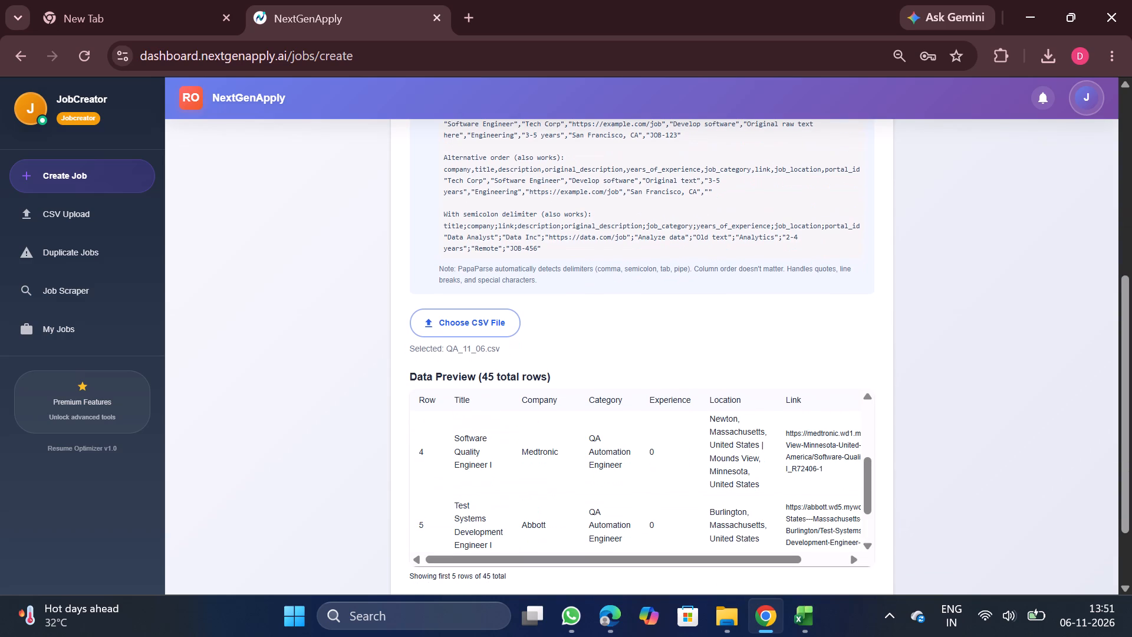
scroll(716, 457, "down", 1)
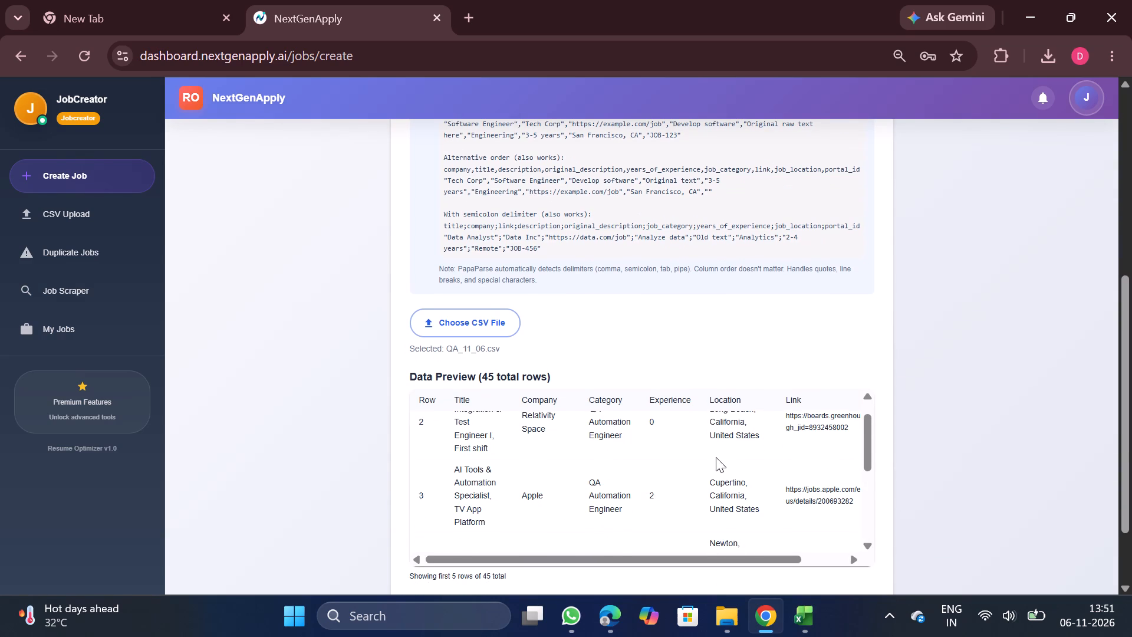
scroll(716, 457, "down", 2)
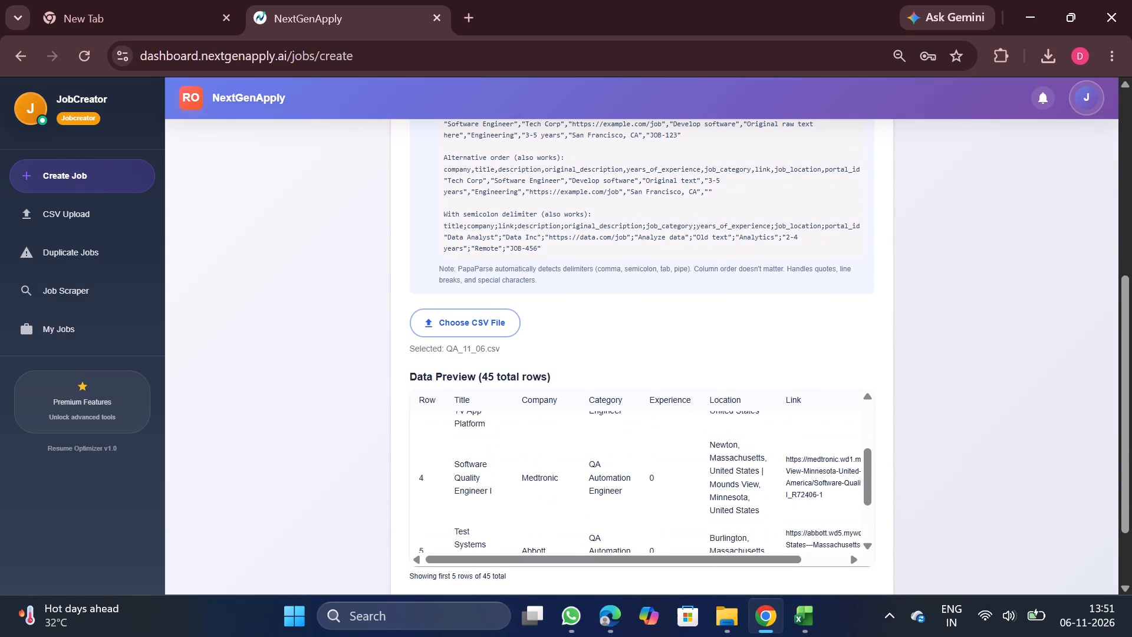
scroll(716, 457, "down", 1)
scroll(716, 457, "up", 5)
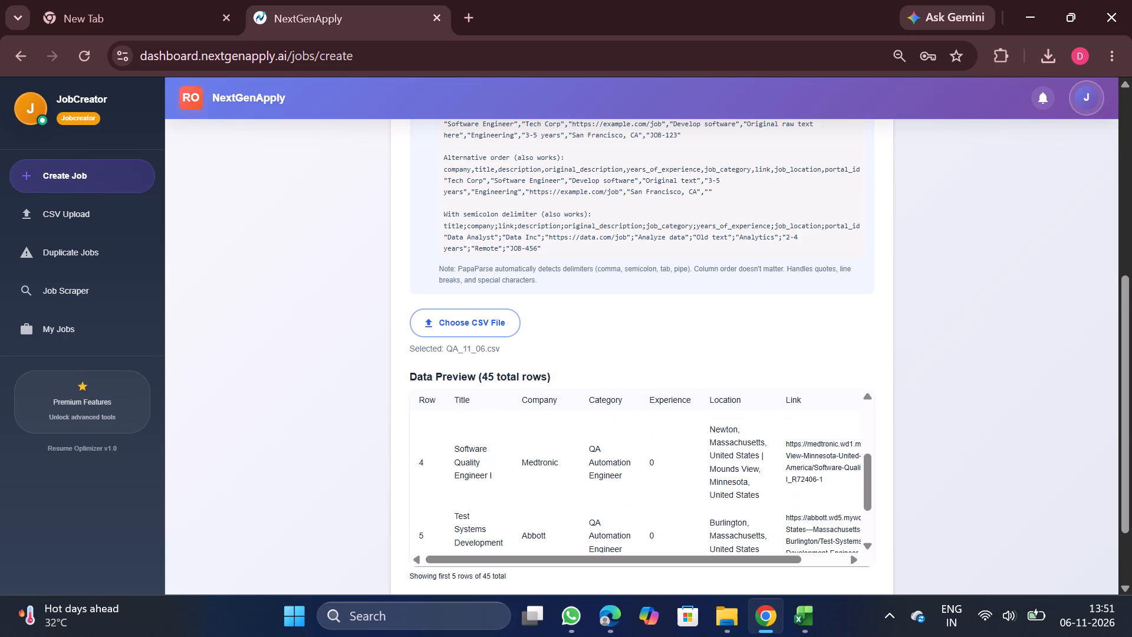
scroll(716, 457, "down", 1)
scroll(804, 546, "down", 3)
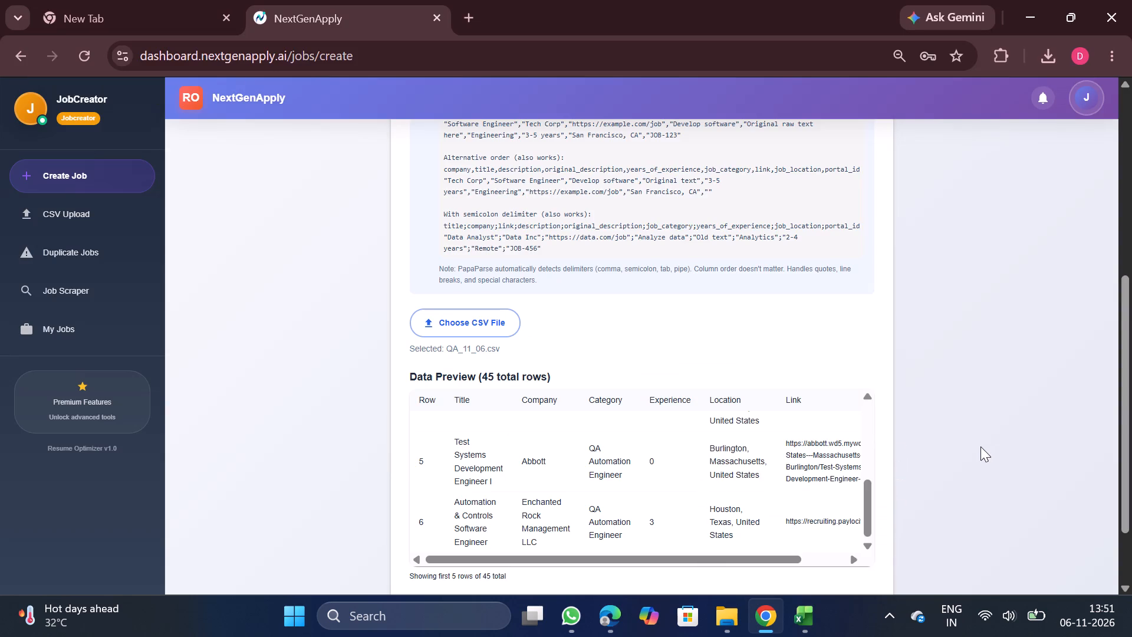
Upload the selected CSV to create its jobs, and close the QA_11_06 workbook in Excel.
left_click(817, 537)
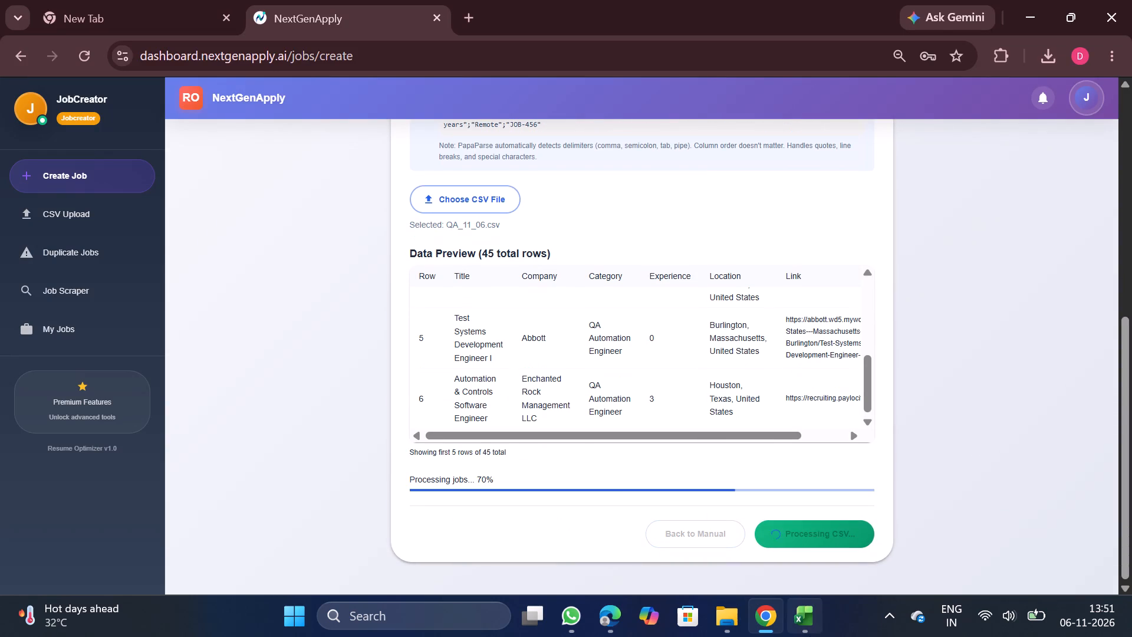
left_click(885, 471)
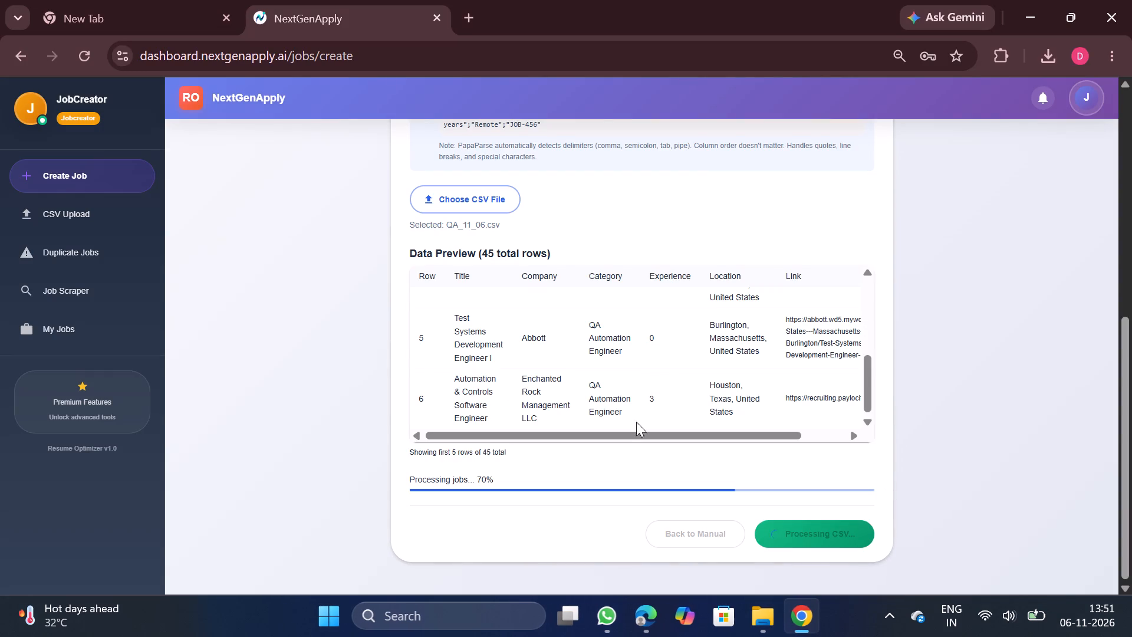
scroll(479, 399, "up", 4)
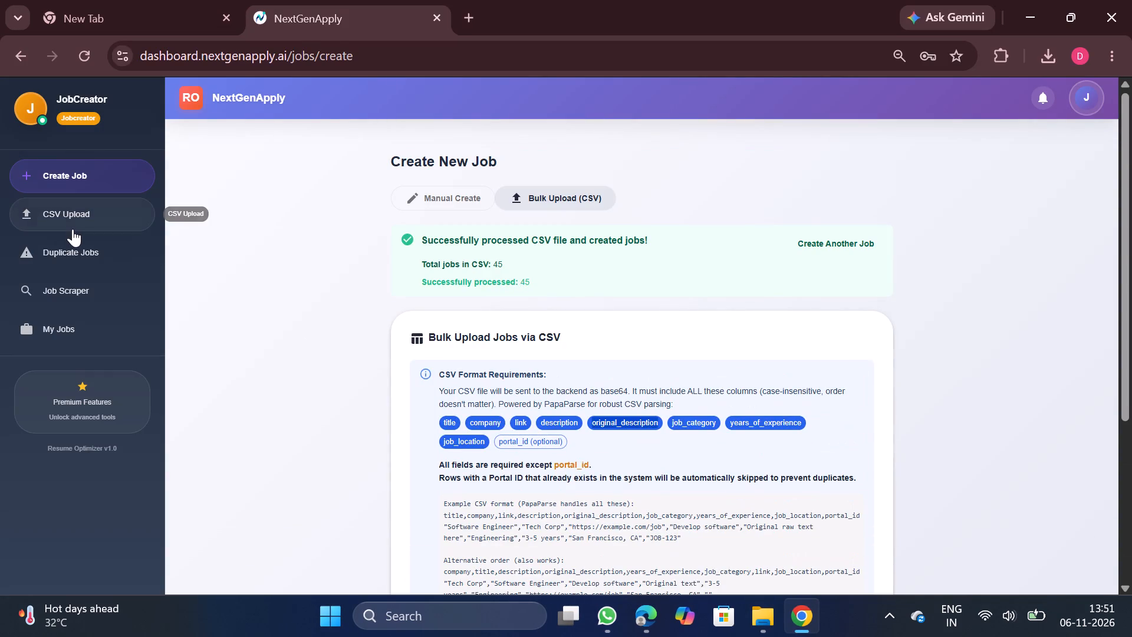
Download the processed Data Scientist file, entry #4889 in the CSV upload history, and open it in Excel.
left_click(73, 229)
scroll(349, 287, "right", 2)
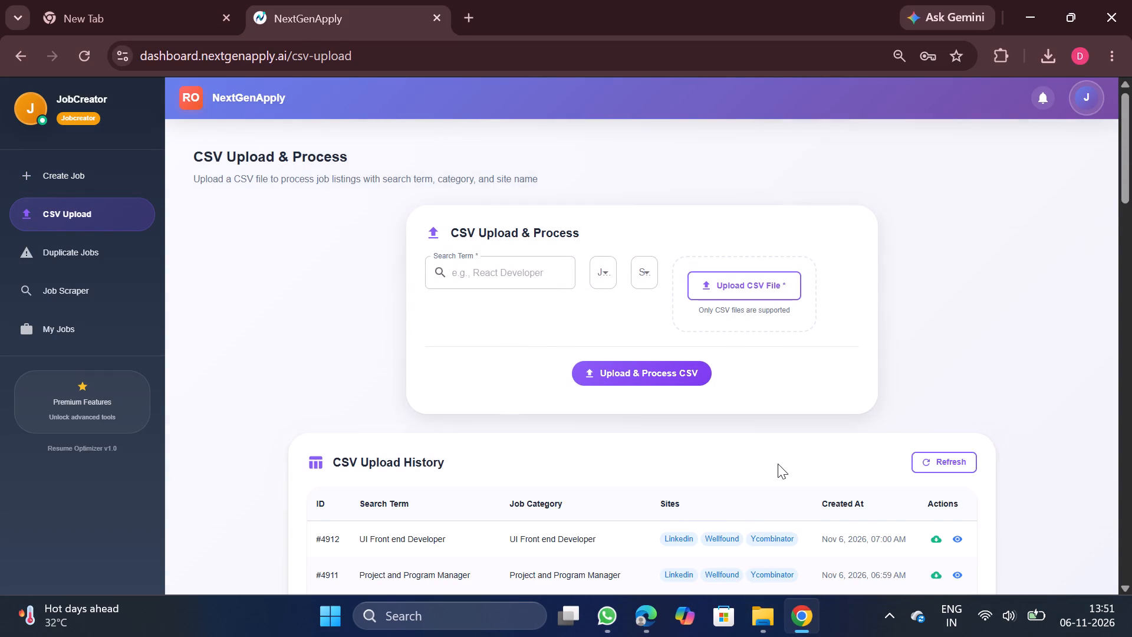
scroll(778, 464, "down", 2)
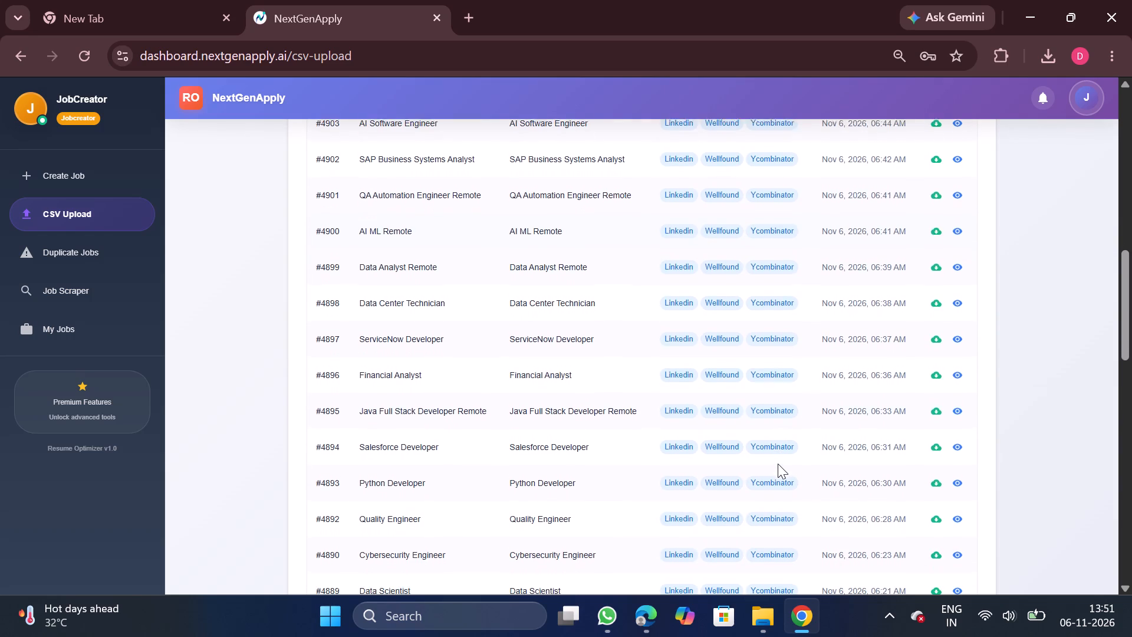
scroll(778, 464, "right", 1)
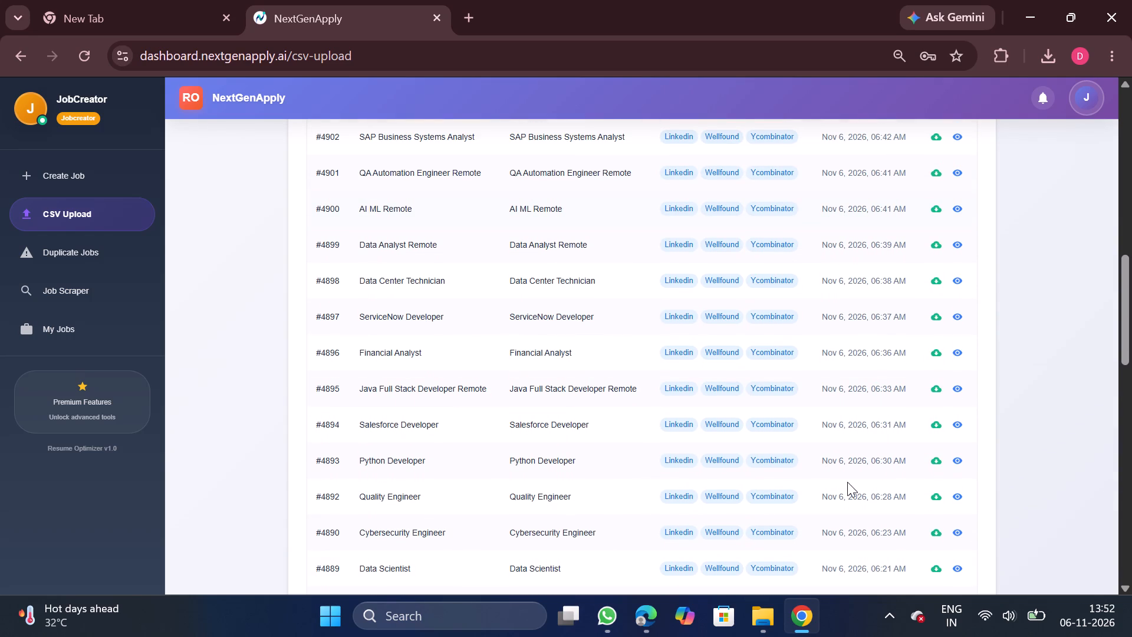
left_click(934, 570)
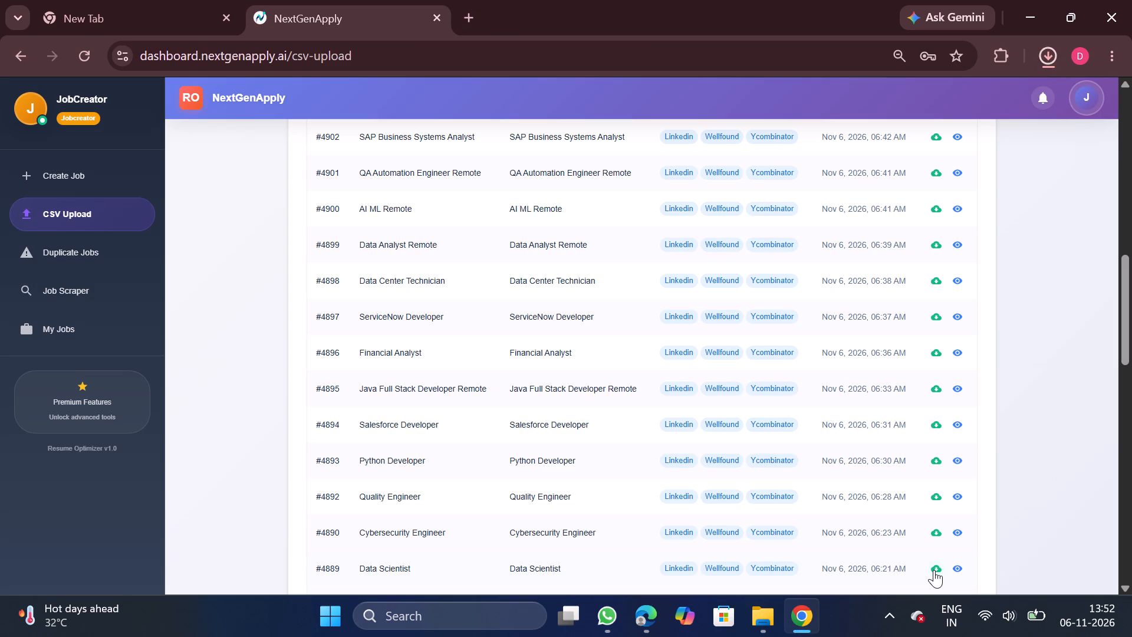
left_click(875, 94)
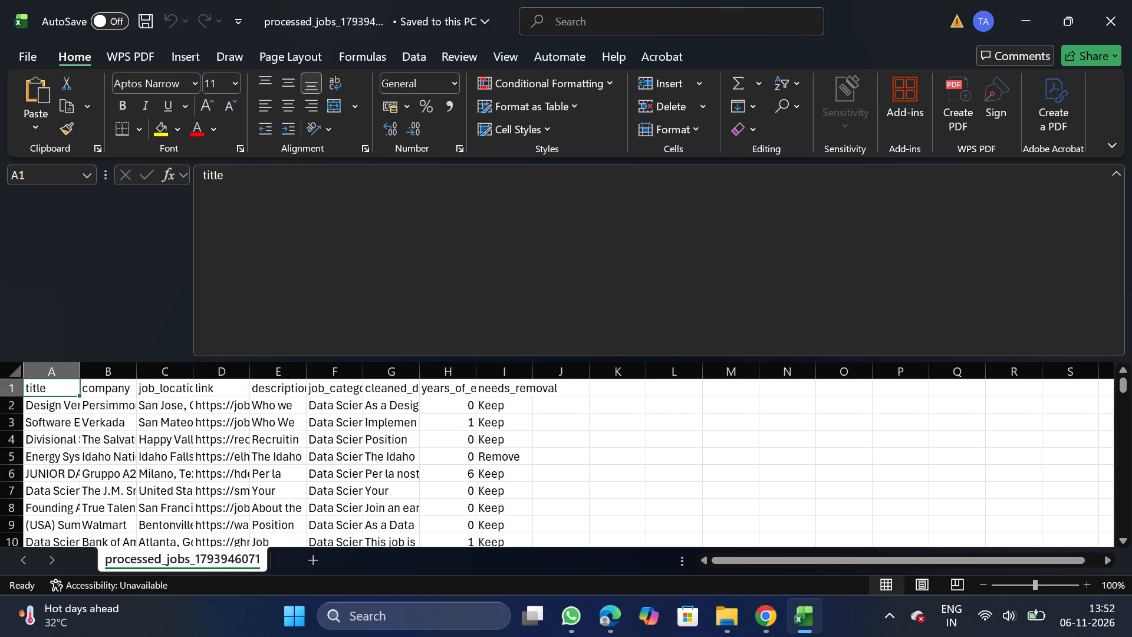
Remove duplicate rows from the whole Data Scientist sheet, comparing only the company column.
left_click(292, 412)
key("ctrl+a")
left_click(407, 54)
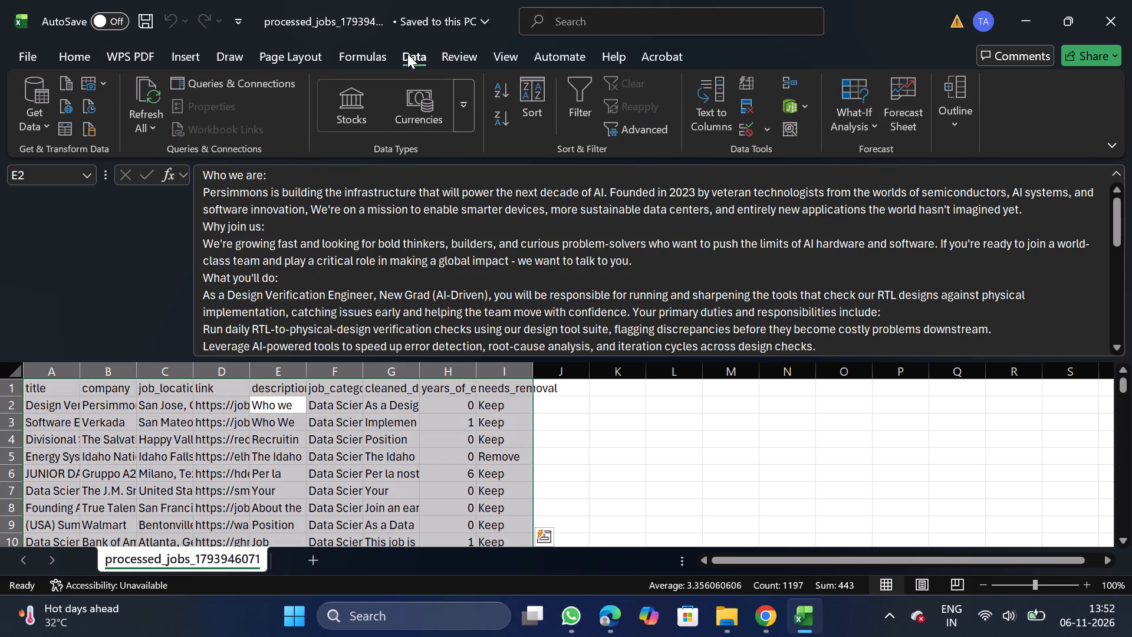
left_click(740, 104)
left_click(250, 267)
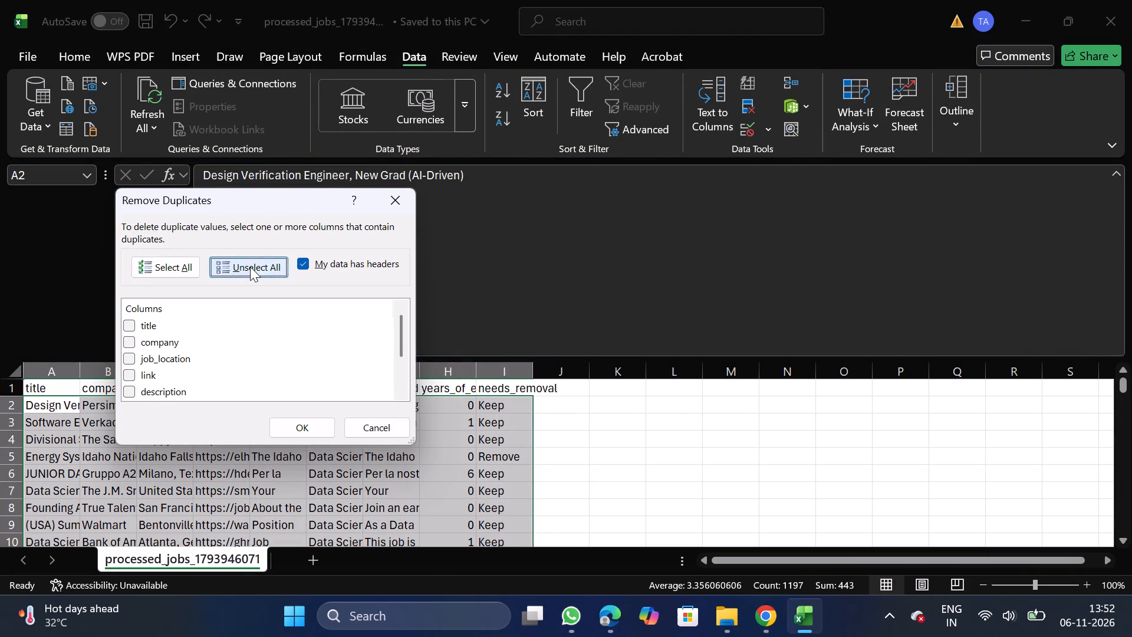
left_click(124, 340)
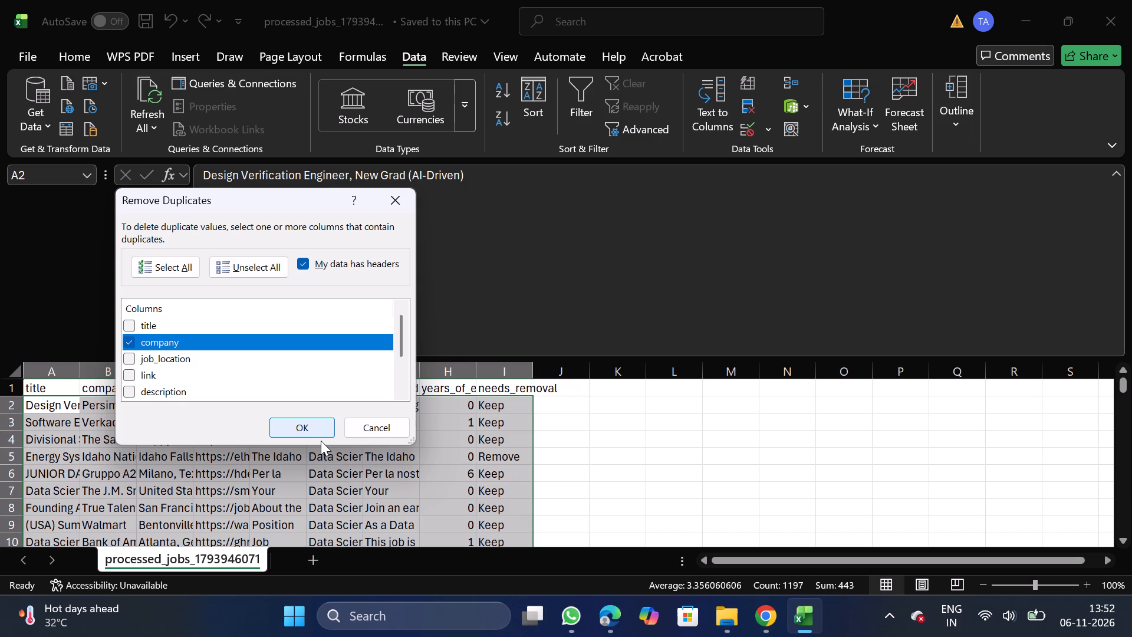
left_click(303, 438)
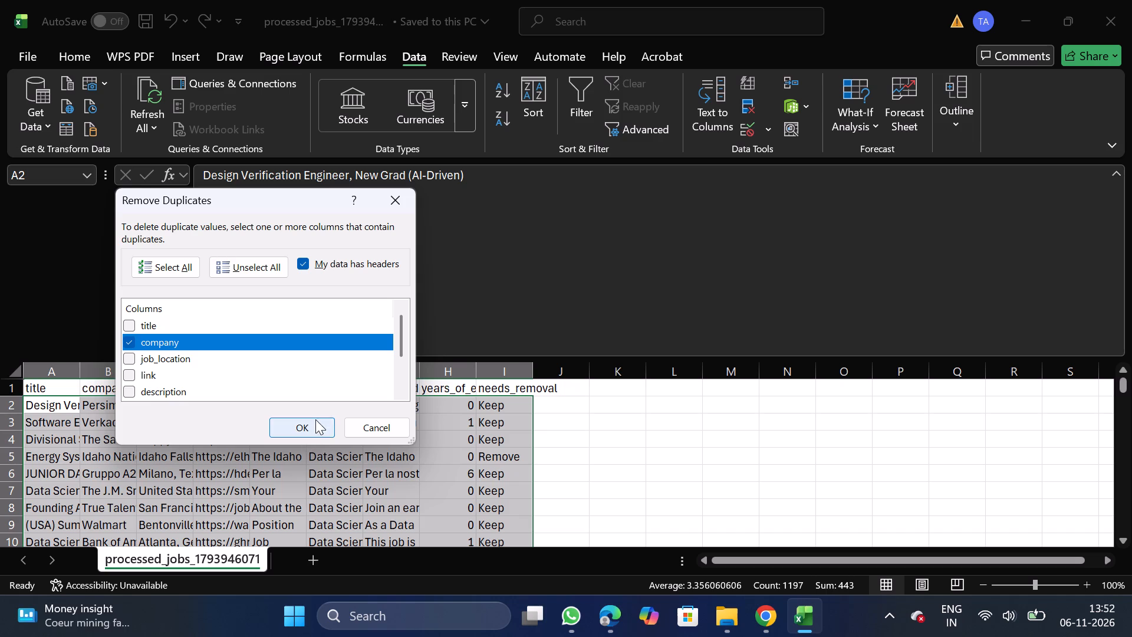
left_click(315, 419)
left_click(674, 352)
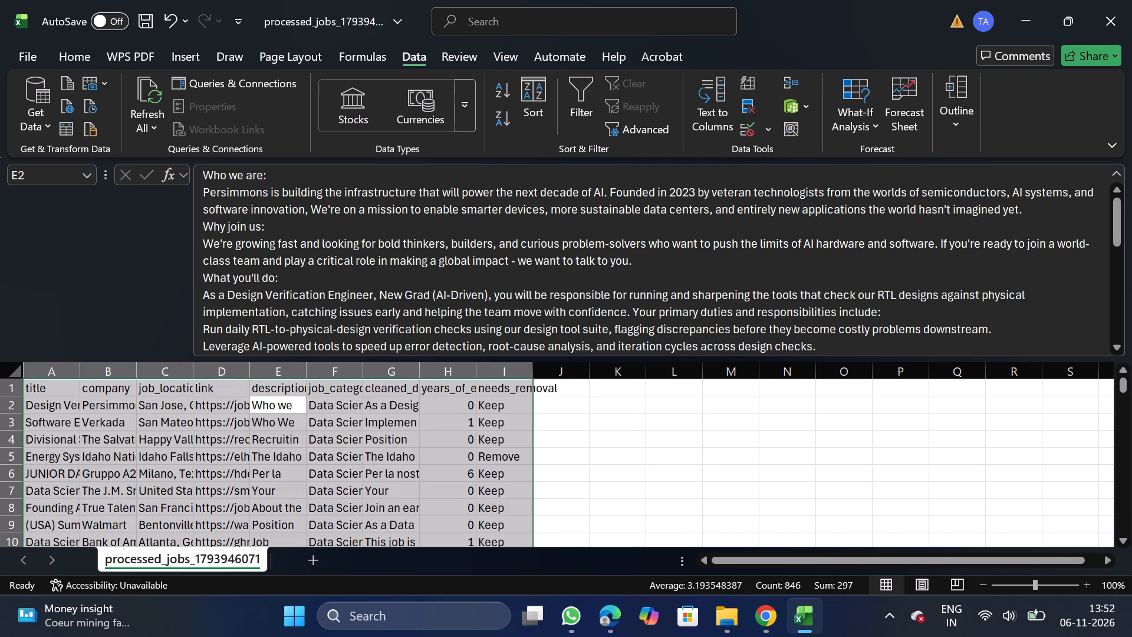
Filter needs_removal to exclude Keep, delete all the filtered rows below the header, and turn off the filter.
left_click(514, 371)
left_click(582, 103)
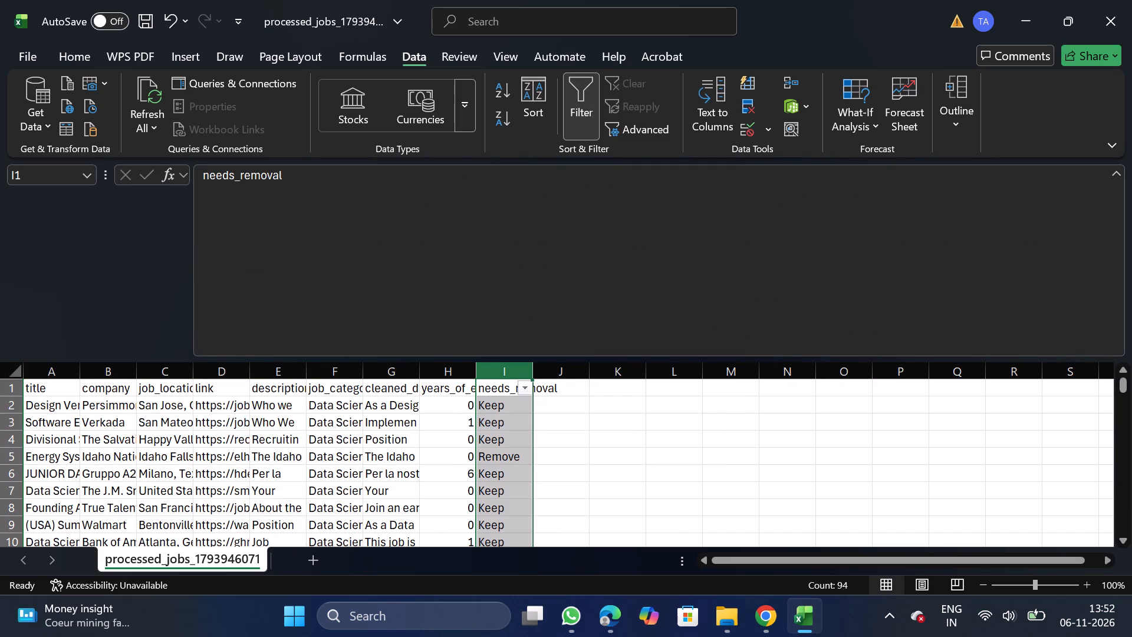
left_click(526, 391)
left_click(341, 417)
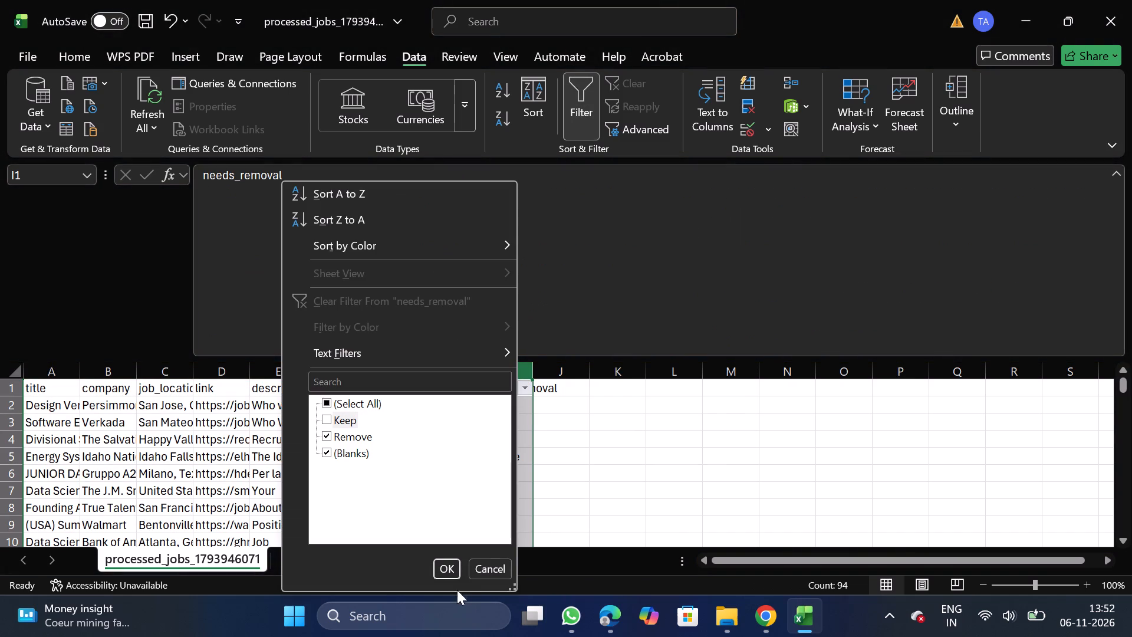
left_click(448, 573)
left_click(3, 407)
key("ctrl+shift+Down")
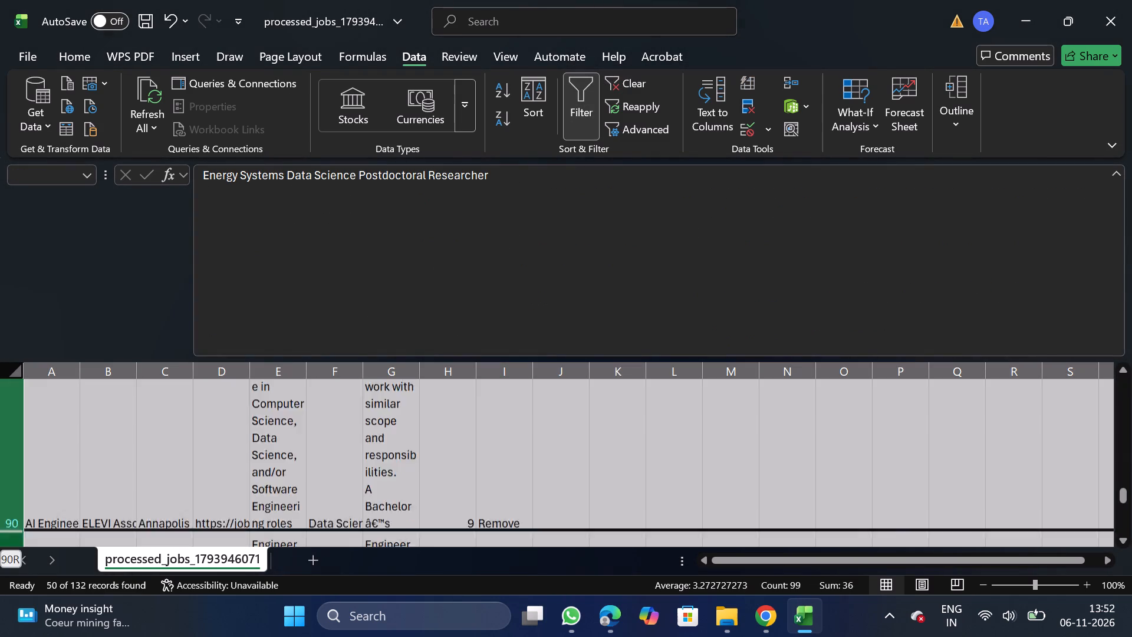
right_click(200, 482)
left_click(266, 346)
left_click(570, 107)
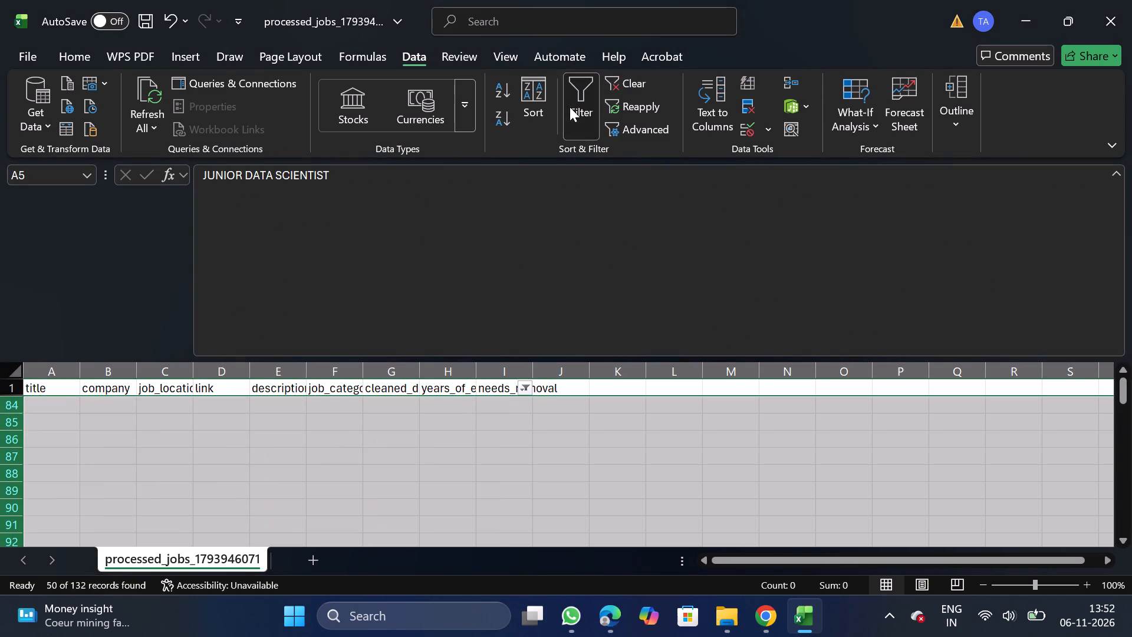
Delete the needs_removal column.
left_click_drag(516, 370, 518, 463)
right_click(518, 463)
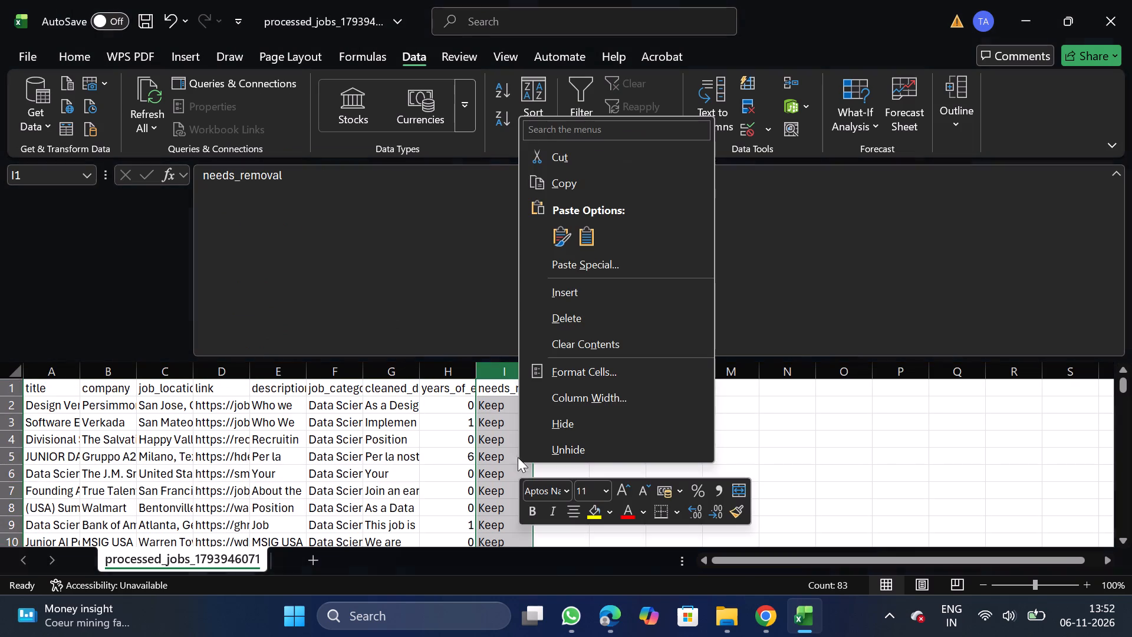
left_click(588, 324)
Filter years_of_experience to 8, 10 and 12, delete all the filtered rows below the header, and turn off the filter.
left_click(454, 379)
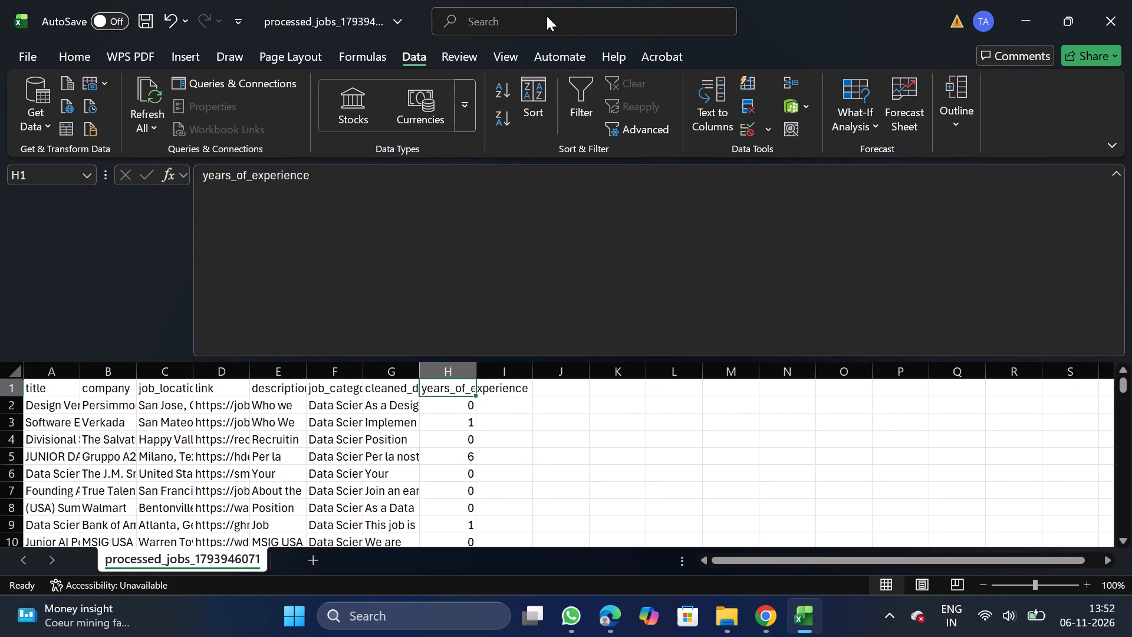
left_click(571, 97)
left_click(471, 388)
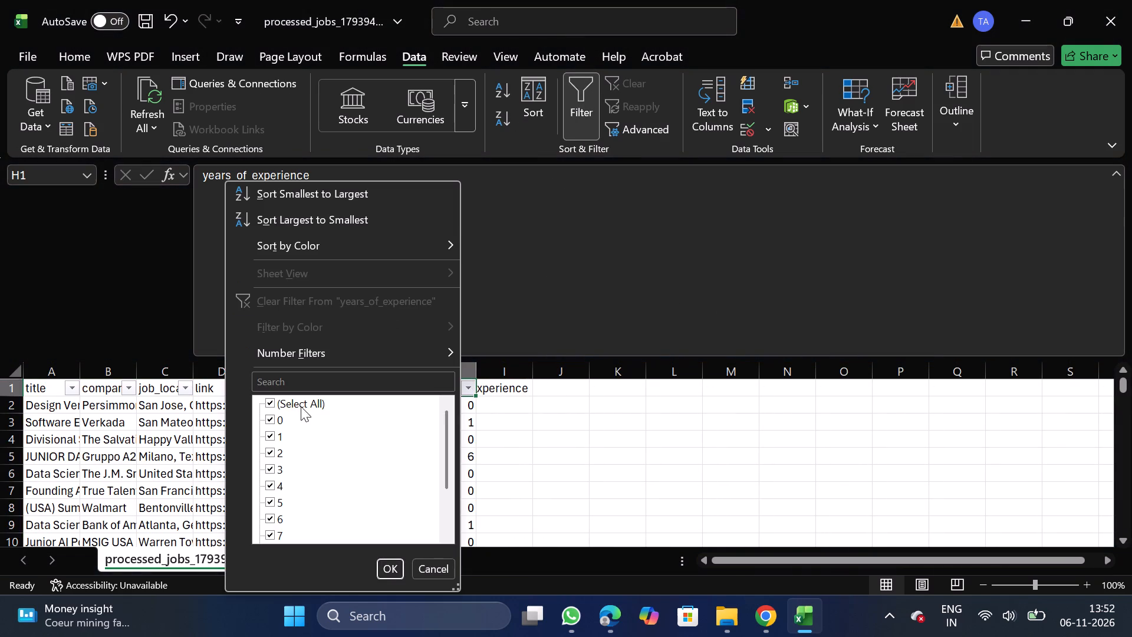
left_click(288, 402)
scroll(288, 503, "down", 1)
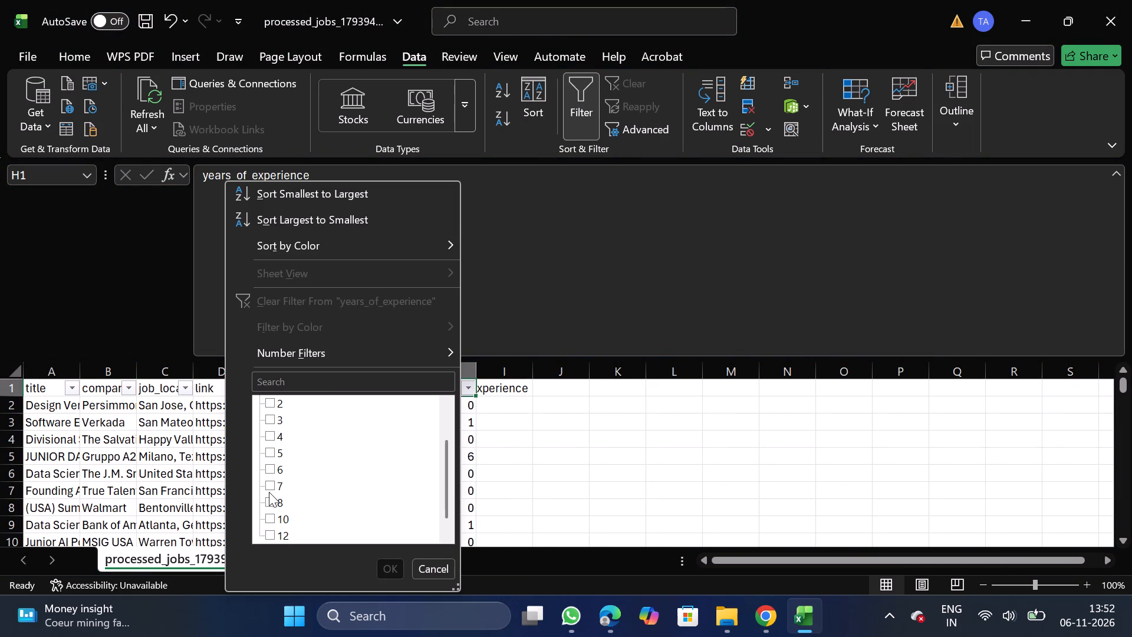
left_click(269, 492)
left_click(269, 506)
left_click(265, 527)
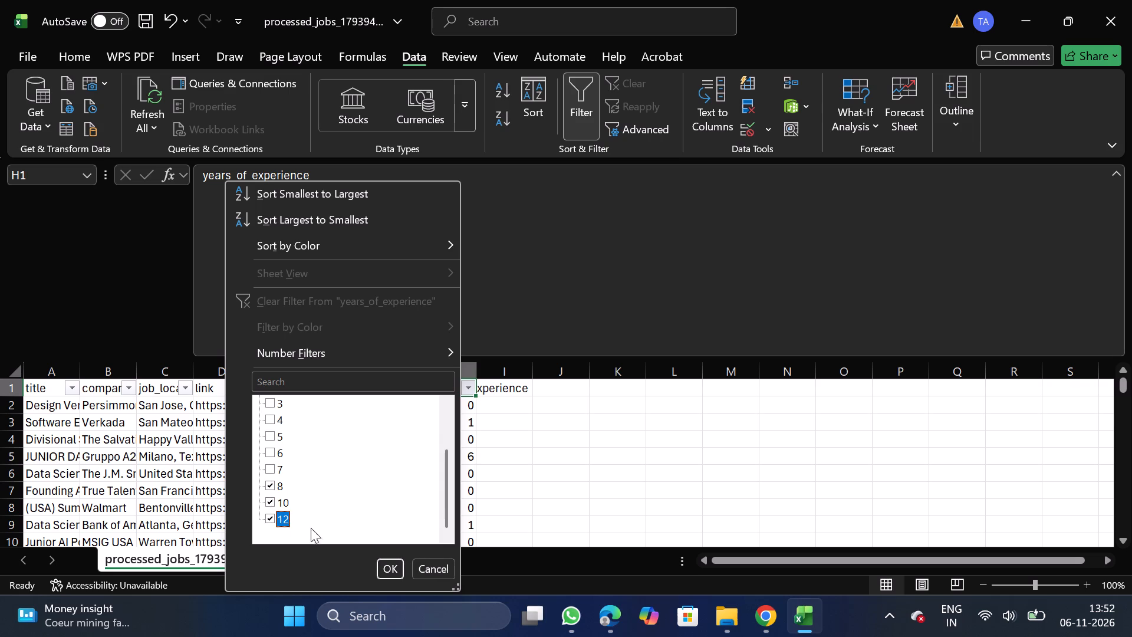
left_click(393, 574)
left_click(1, 421)
key("ctrl+shift+Down")
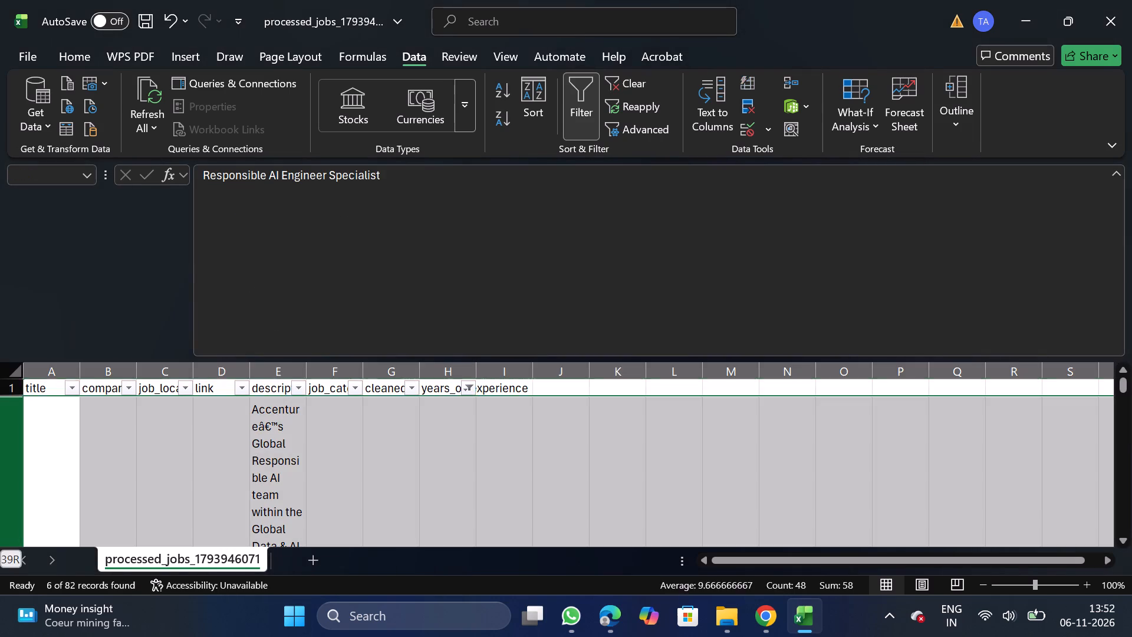
right_click(138, 474)
left_click(210, 324)
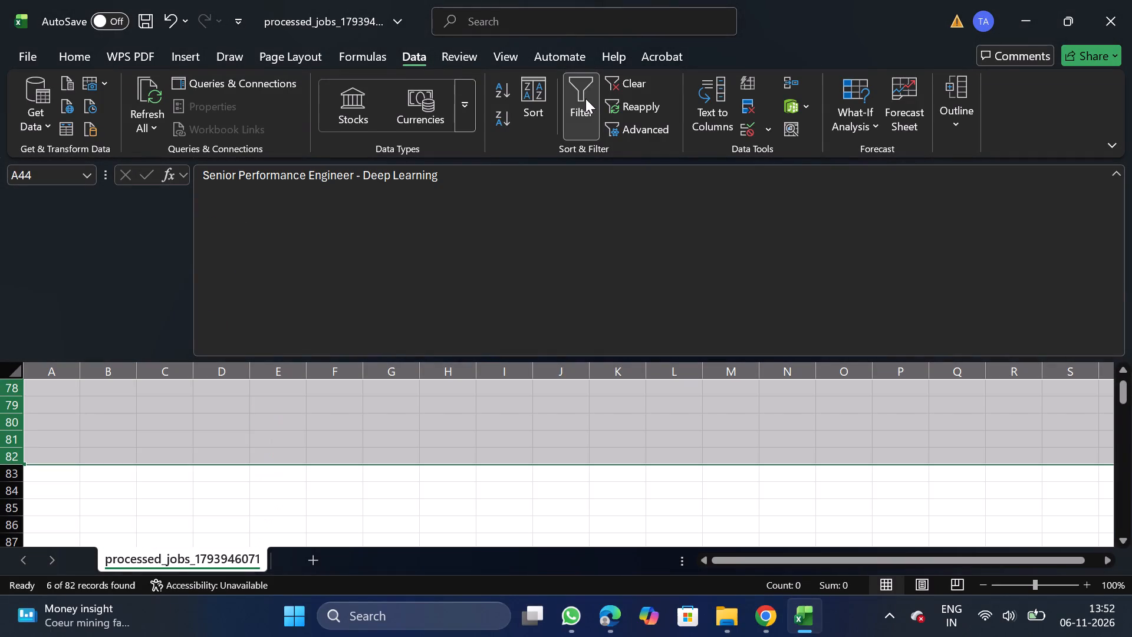
left_click(584, 100)
Move the job_category column to the front of the sheet, before title.
left_click_drag(1123, 526, 1118, 336)
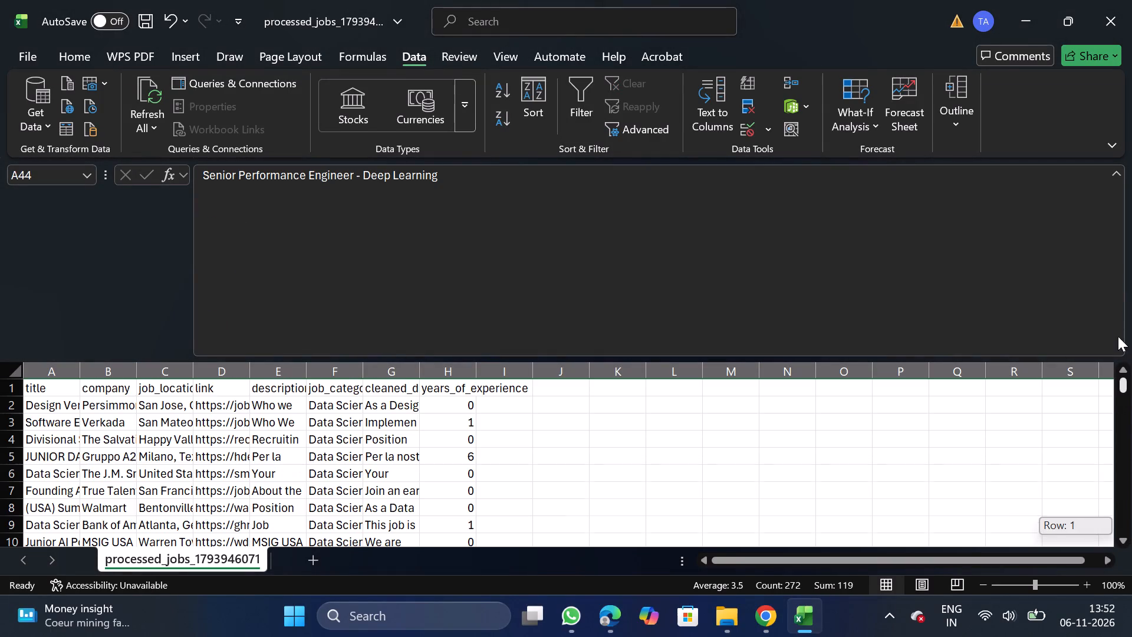
left_click_drag(1118, 336, 1117, 325)
left_click(328, 370)
key("ctrl+x")
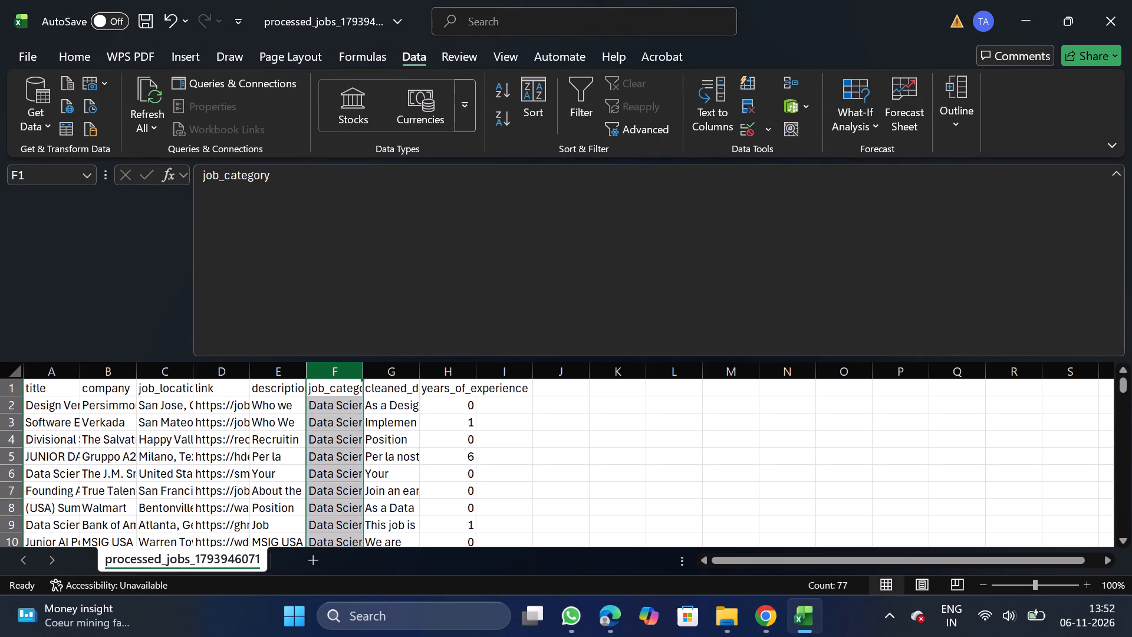
left_click(50, 377)
left_click(44, 432)
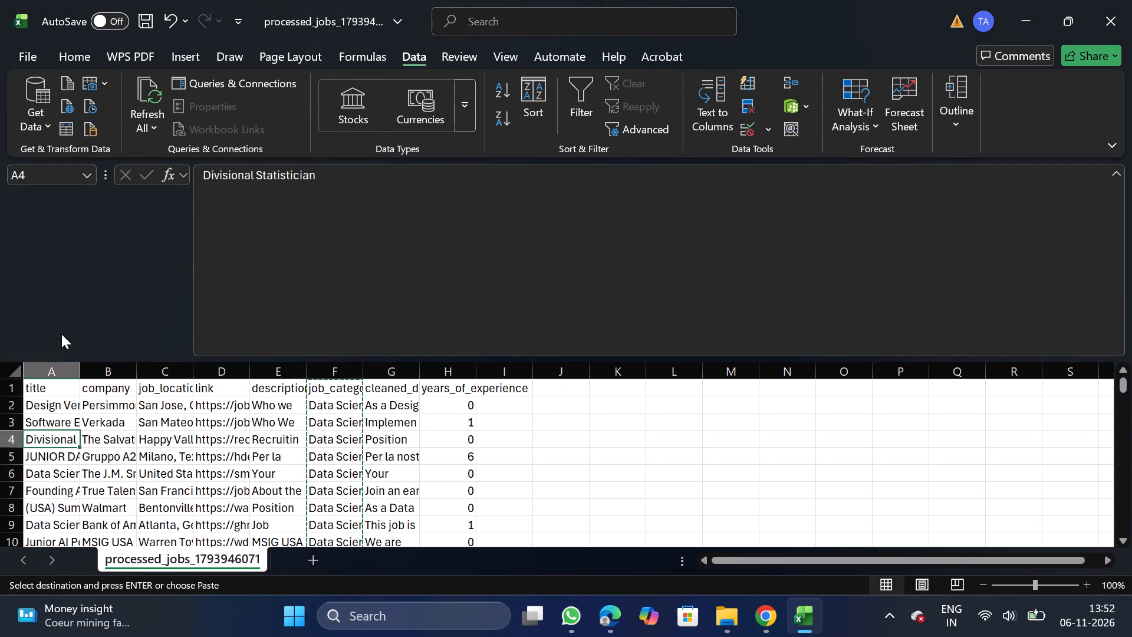
left_click(60, 367)
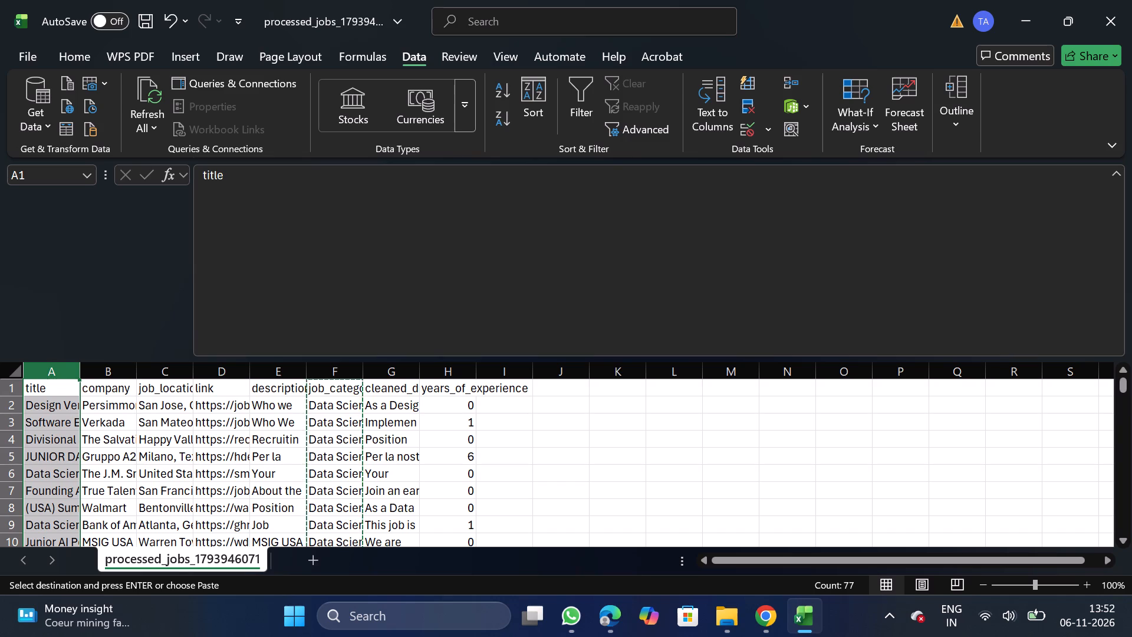
right_click(50, 446)
left_click(123, 270)
Turn off text wrapping for the description and cleaned_description columns.
left_click(336, 379)
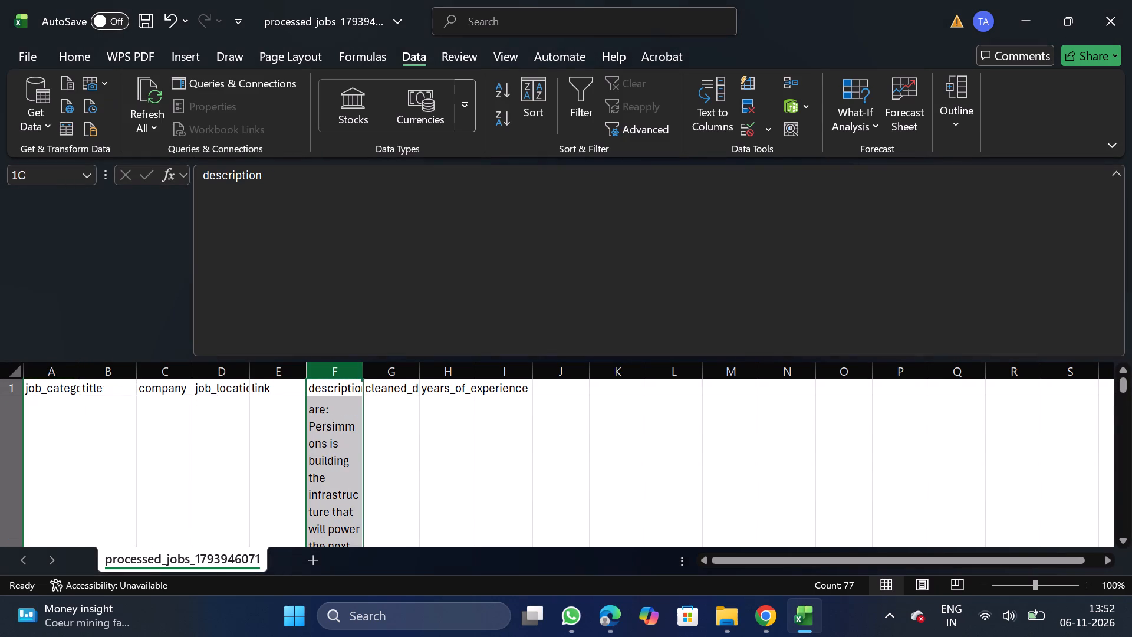
key("shift+Right")
left_click(81, 50)
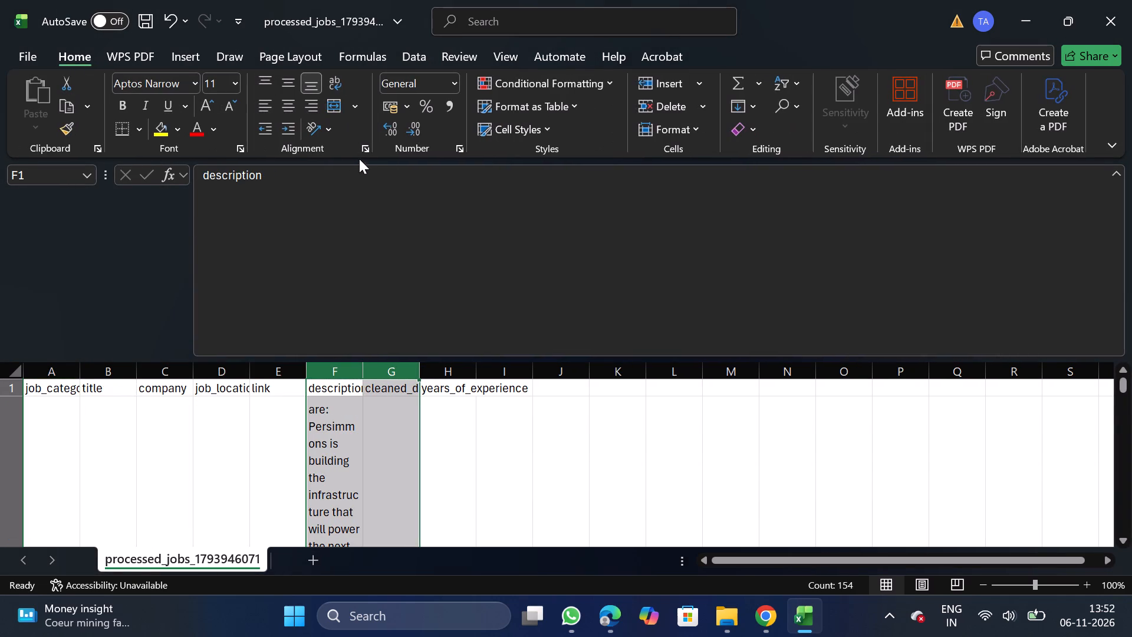
left_click(363, 145)
double_click(73, 281)
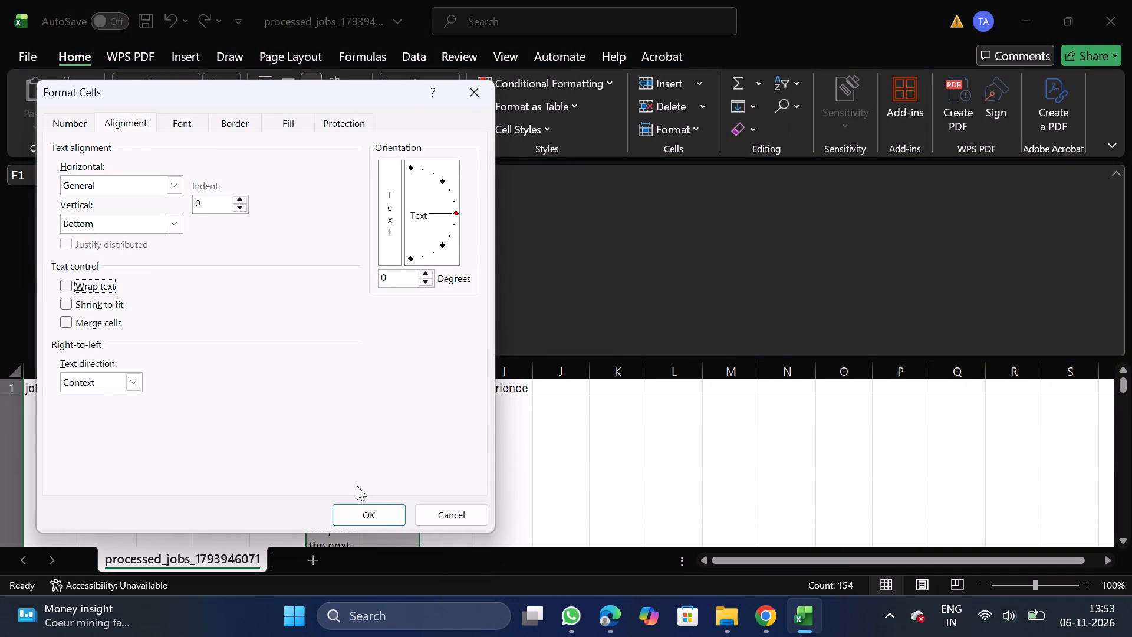
left_click(389, 518)
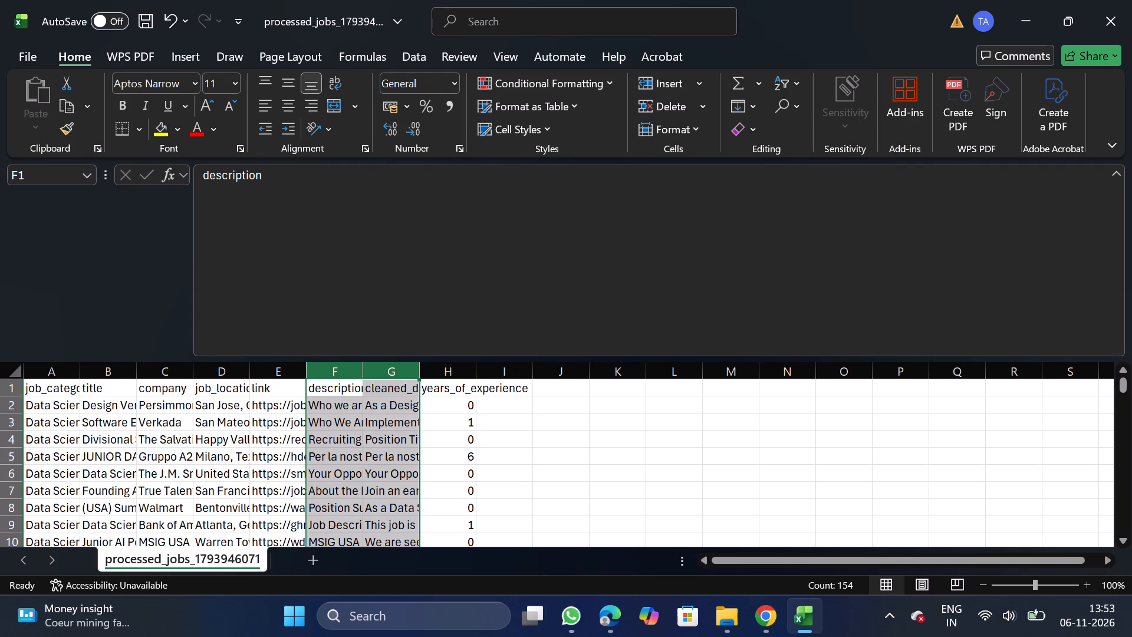
Move the link column to the end of the data, after years_of_experience.
left_click(299, 361)
left_click(289, 368)
key("ctrl+x")
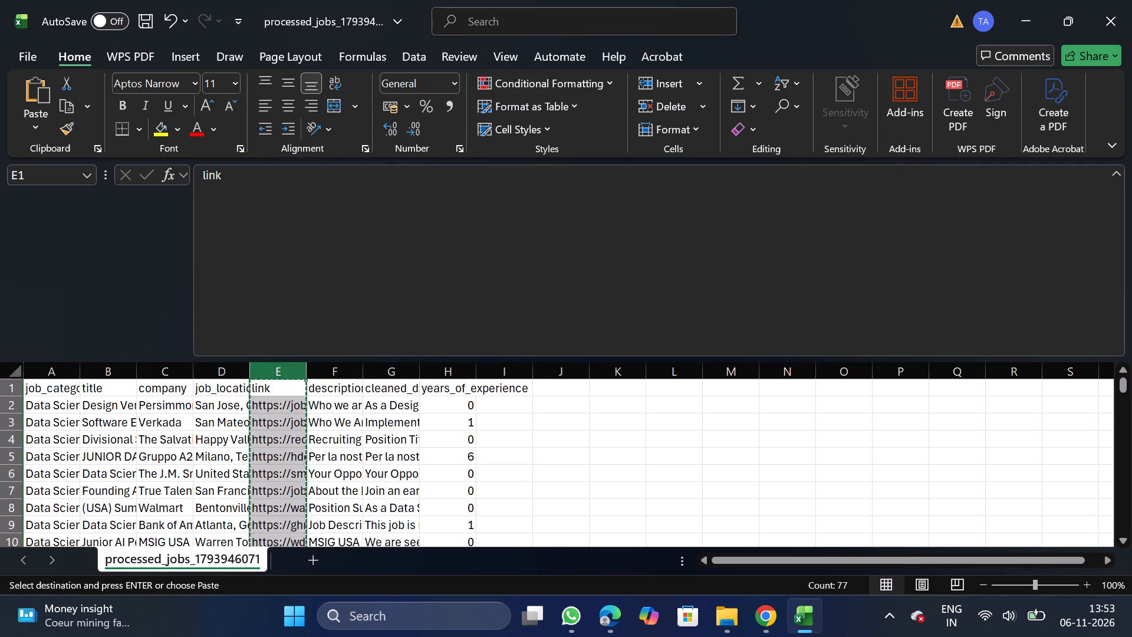
left_click_drag(513, 379, 505, 432)
right_click(505, 432)
left_click(611, 260)
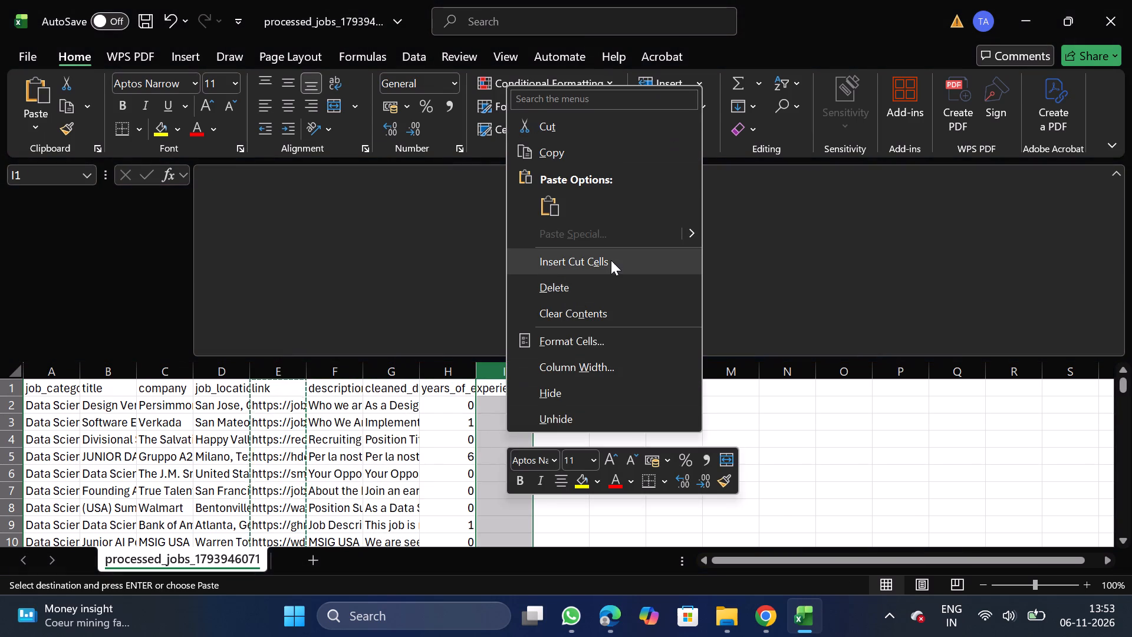
Move the years_of_experience column between job_location and description.
left_click(385, 375)
key("ctrl+x")
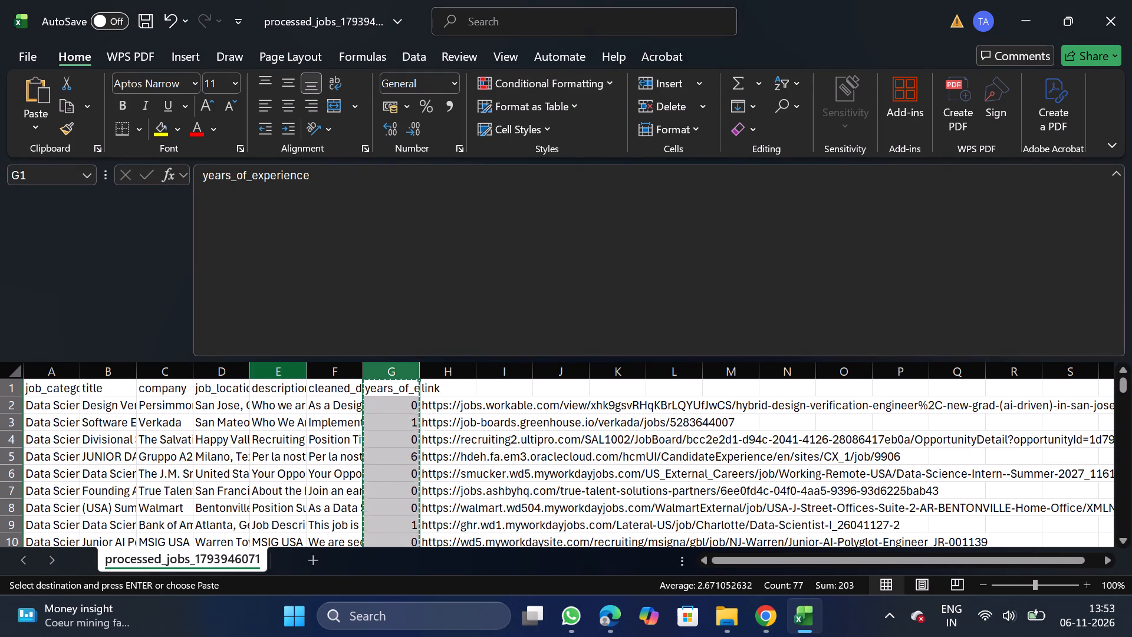
left_click_drag(294, 375, 284, 452)
left_click(284, 452)
left_click(285, 376)
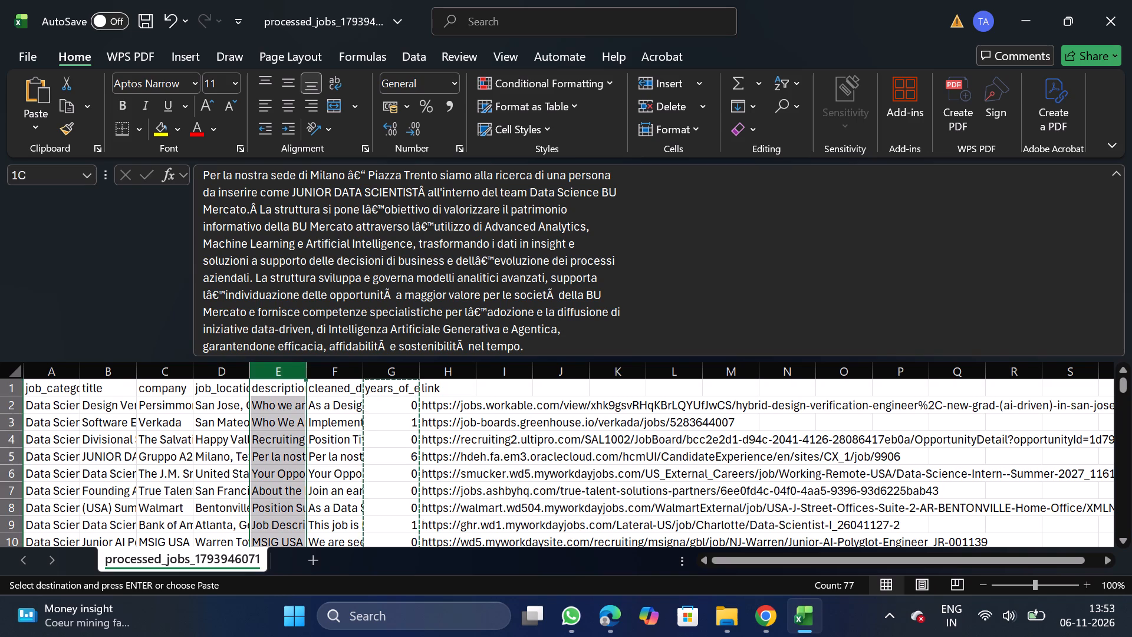
right_click(282, 436)
left_click(350, 275)
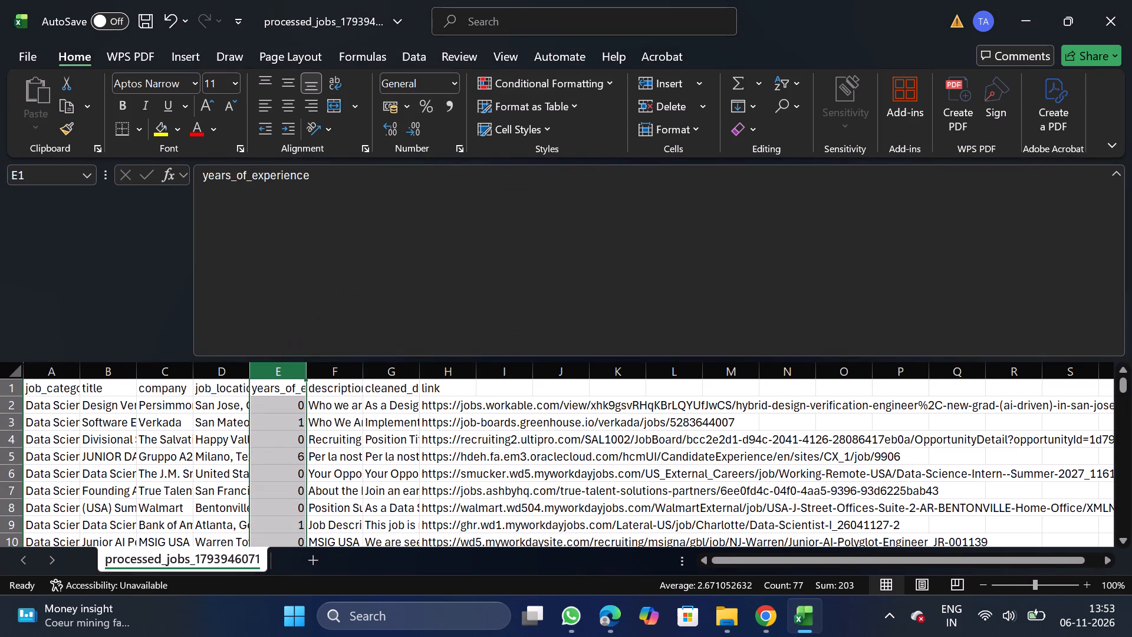
Rename the cleaned_description header as description, using the name copied from the existing description header.
left_click(343, 385)
left_click_drag(206, 182, 239, 185)
left_click(239, 185)
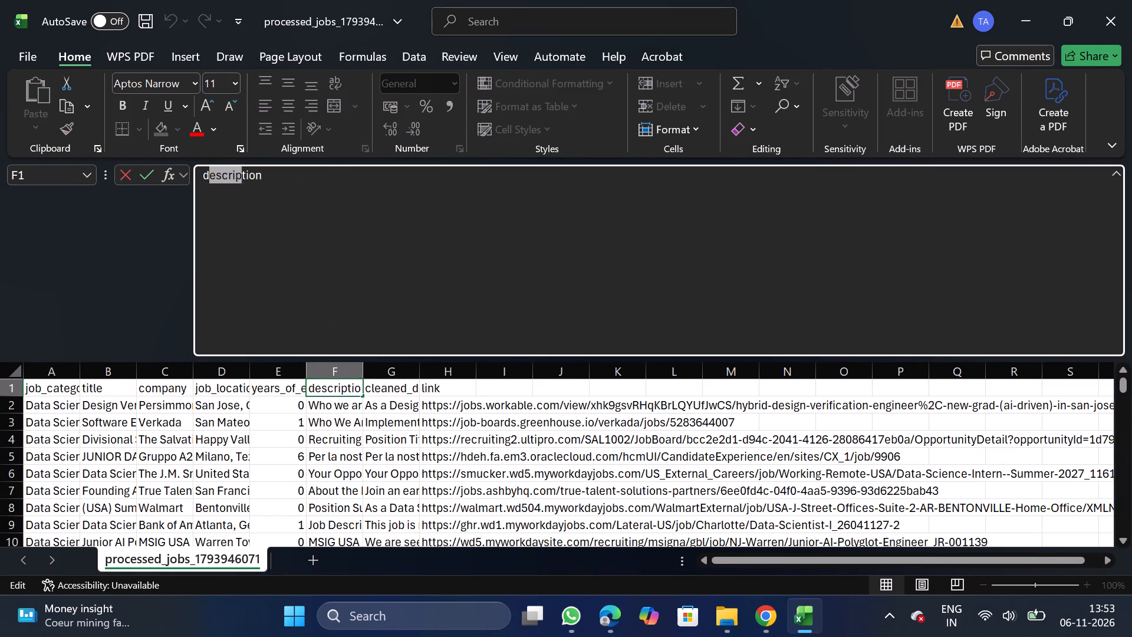
left_click_drag(199, 175, 286, 185)
key("ctrl+c")
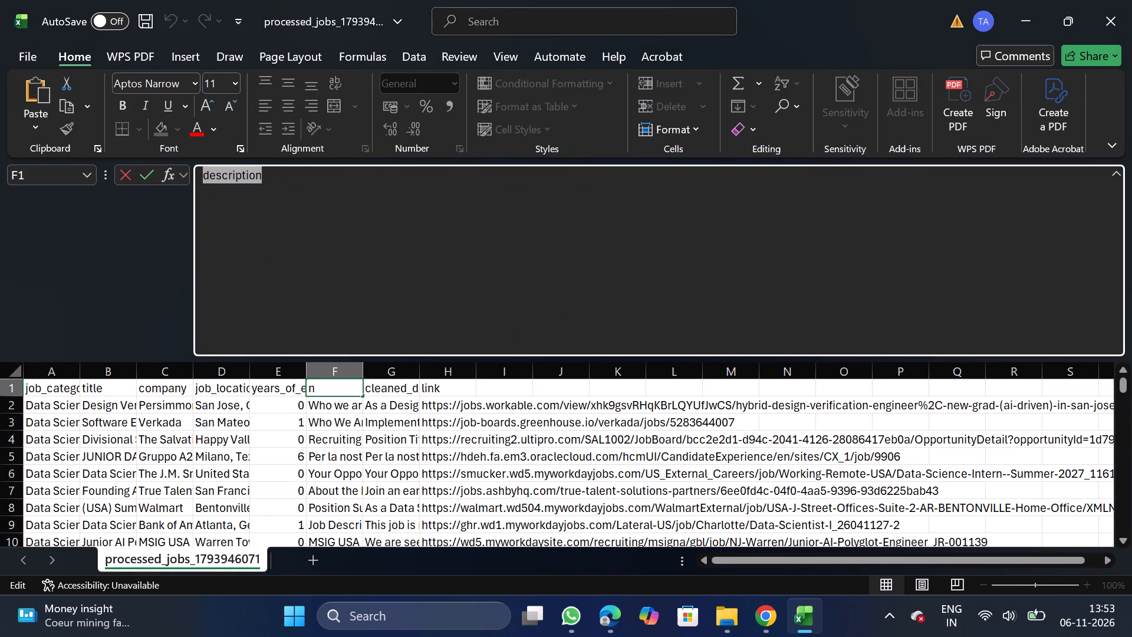
left_click(386, 383)
left_click(456, 314)
key("BackSpace")
key("BackSpace")
key("BackSpace")
key("BackSpace")
key("BackSpace")
key("BackSpace")
key("BackSpace")
key("BackSpace")
key("BackSpace")
key("BackSpace")
key("BackSpace")
key("BackSpace")
key("BackSpace")
key("BackSpace")
key("BackSpace")
key("BackSpace")
key("BackSpace")
key("BackSpace")
key("BackSpace")
key("BackSpace")
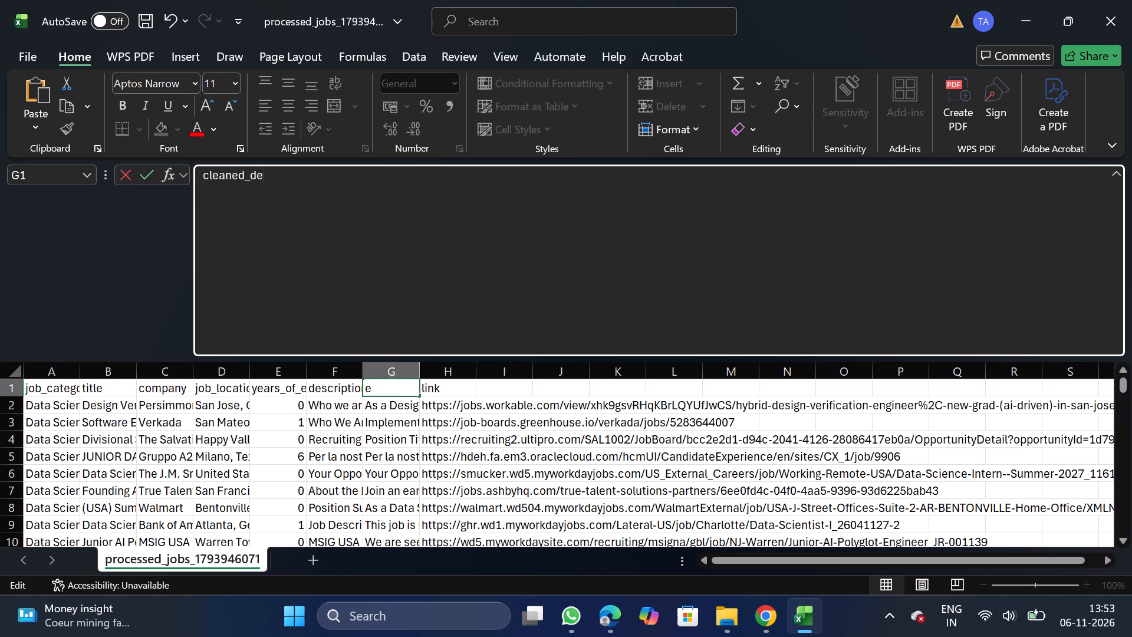
key("ctrl+v")
Rename the first description header, in column F, as original_description, copying the name from NextGenApply's bulk upload CSV requirements in Chrome.
left_click(330, 392)
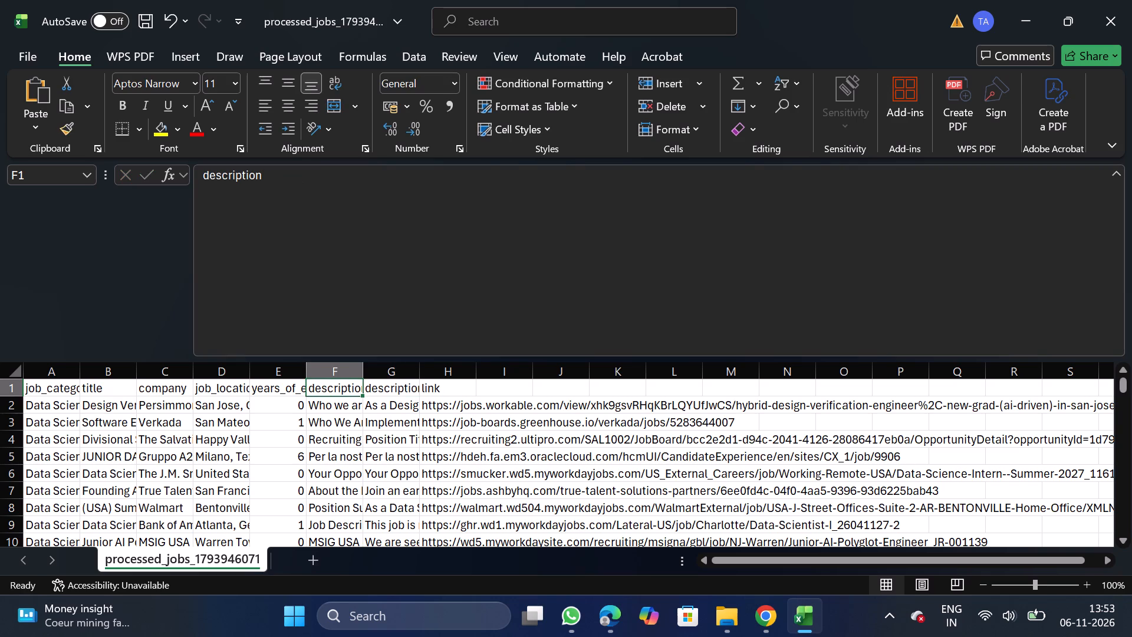
left_click(460, 308)
key("BackSpace")
key("BackSpace")
key("BackSpace")
key("BackSpace")
key("BackSpace")
key("BackSpace")
key("BackSpace")
key("BackSpace")
key("BackSpace")
key("BackSpace")
key("BackSpace")
key("BackSpace")
key("BackSpace")
key("BackSpace")
key("BackSpace")
key("BackSpace")
key("BackSpace")
key("BackSpace")
key("BackSpace")
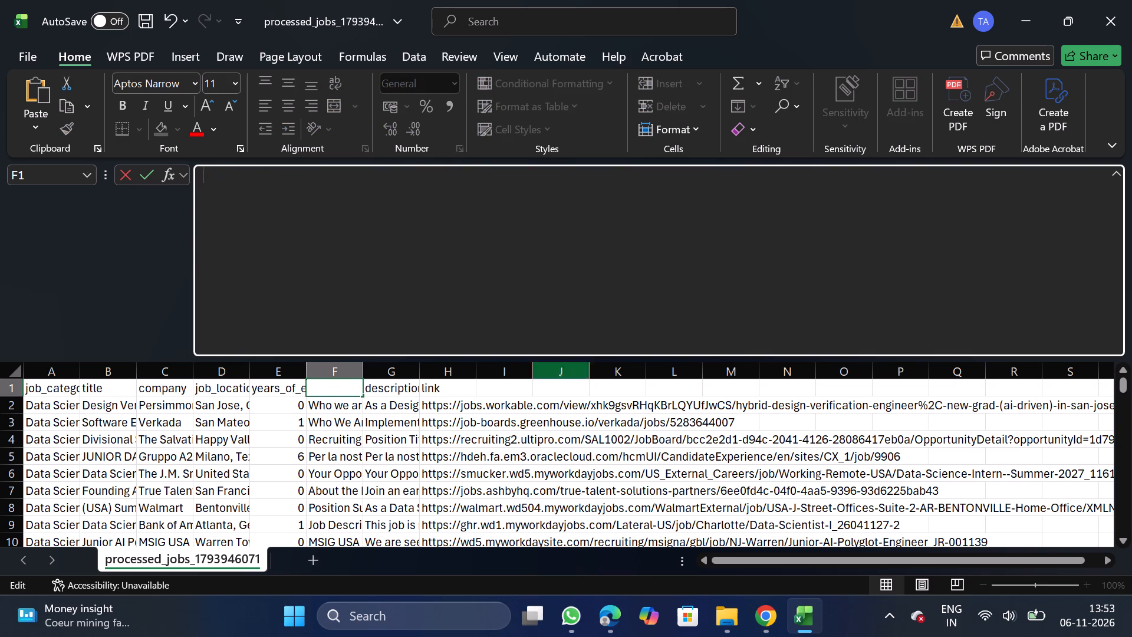
left_click(766, 623)
left_click(105, 175)
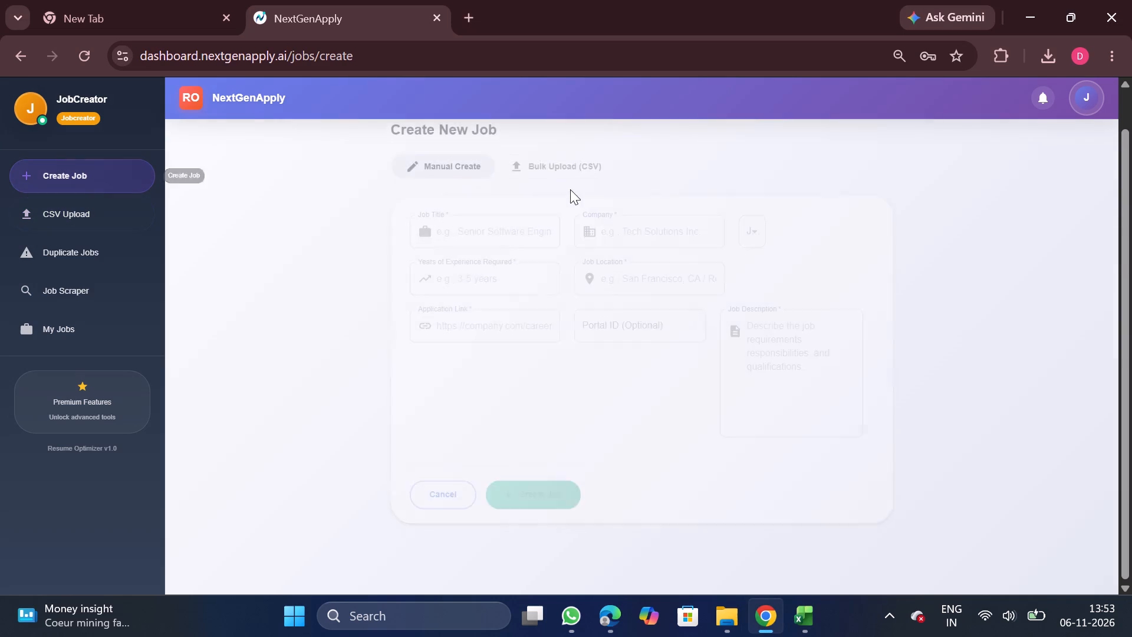
left_click(572, 163)
double_click(632, 292)
key("ctrl+c")
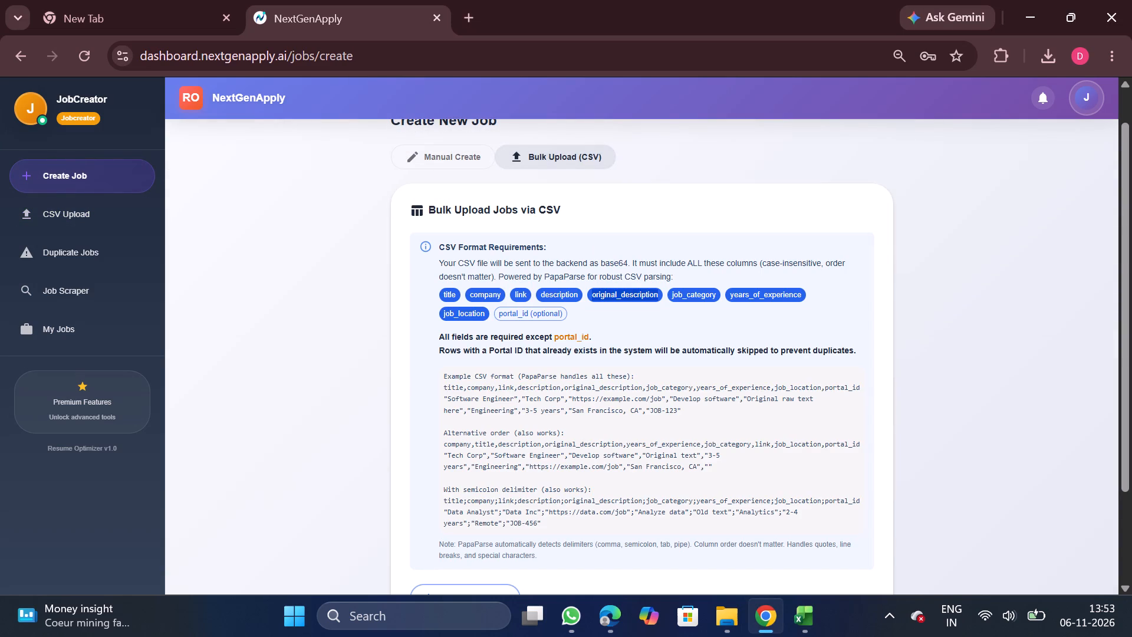
left_click(808, 606)
key("ctrl+v")
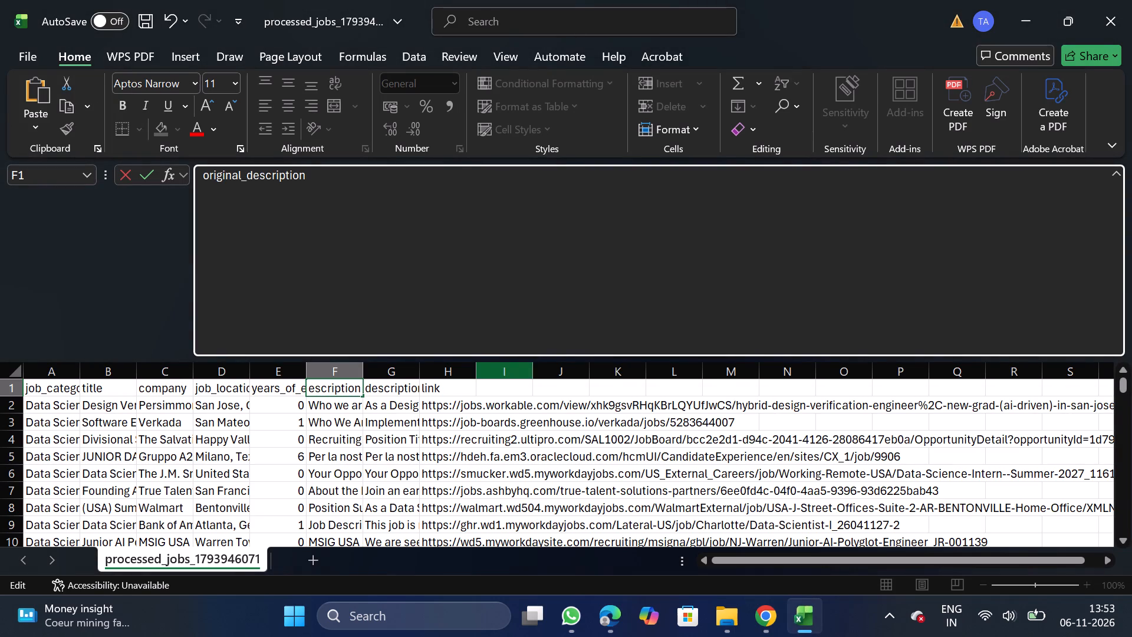
Replace all United States entries in the job_location column with Remote, matching entire cell contents.
left_click(221, 370)
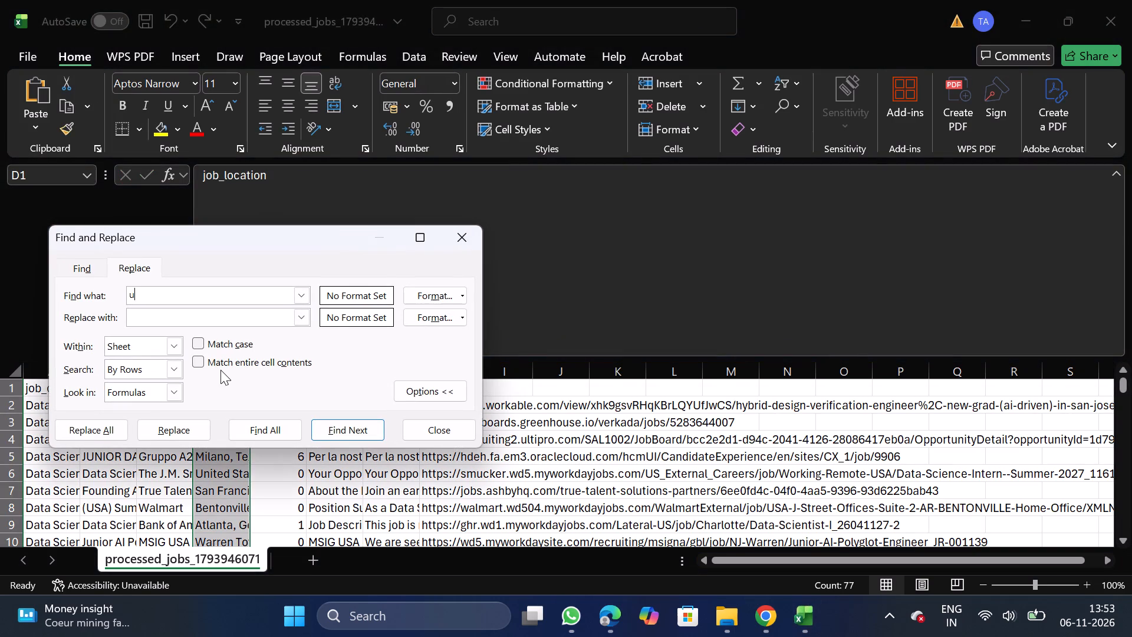
key("BackSpace")
key("BackSpace")
key("BackSpace")
key("BackSpace")
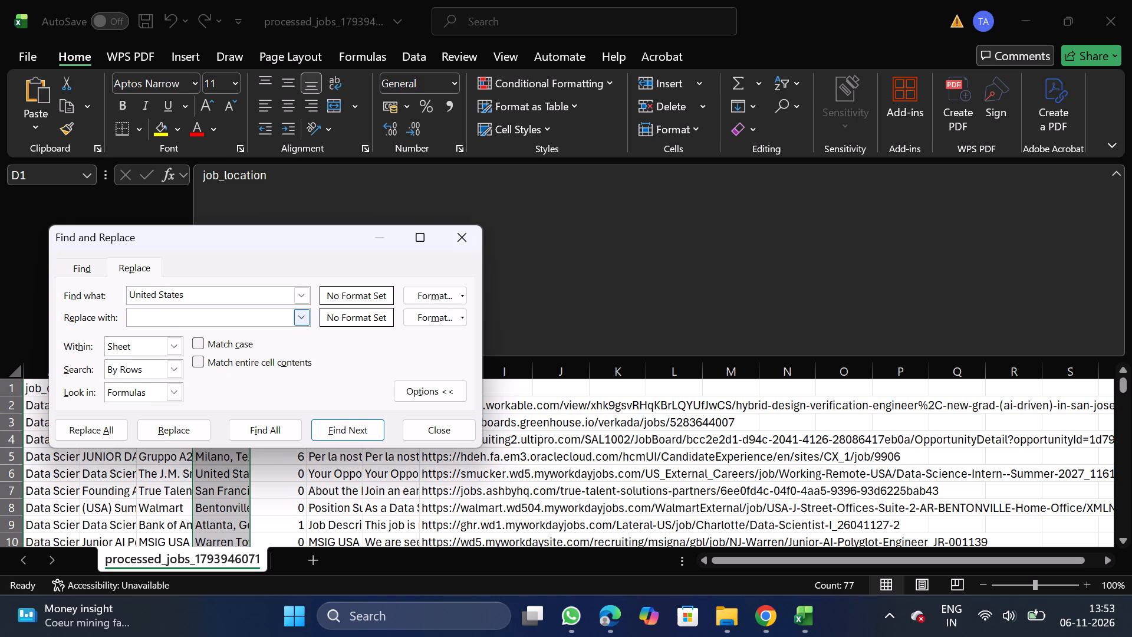
type("emote")
left_click(196, 367)
left_click(110, 426)
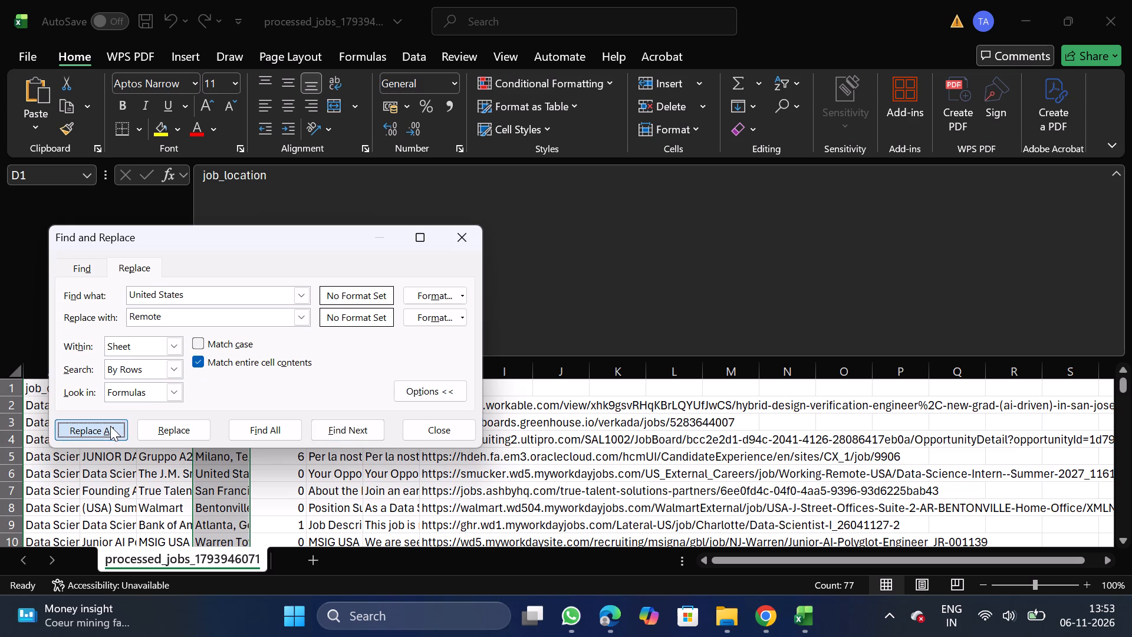
left_click(386, 379)
left_click(475, 233)
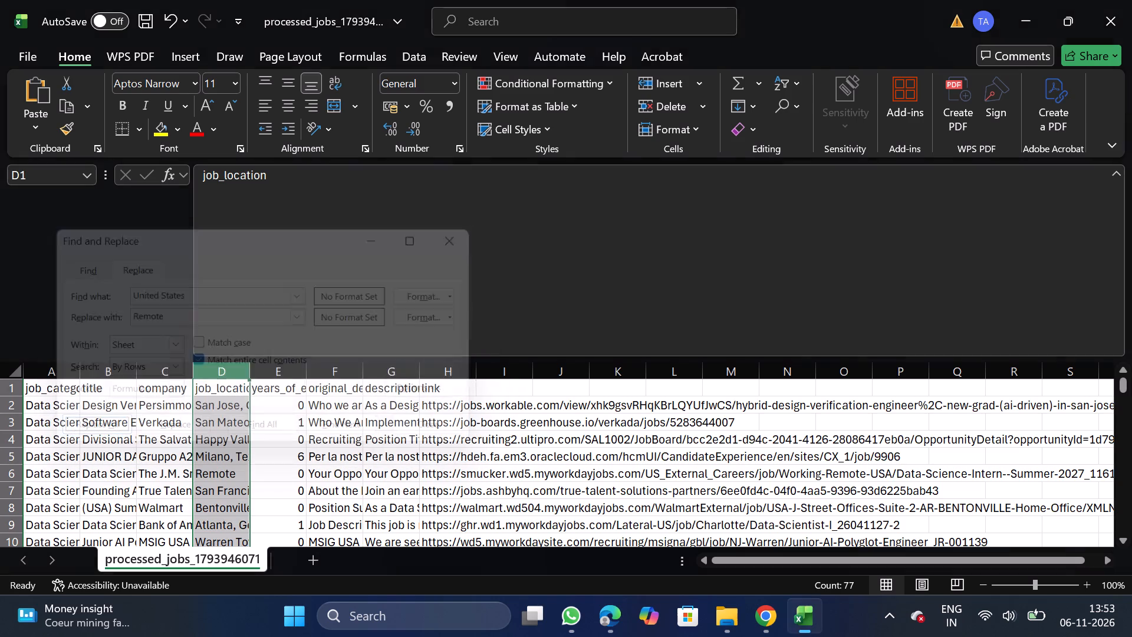
Add a filter to the title column, deselect all titles, and select the (USA) Summer 2027 Corporate Intern and Data Science Intern, Summer 2027 entries.
left_click(108, 371)
left_click(402, 61)
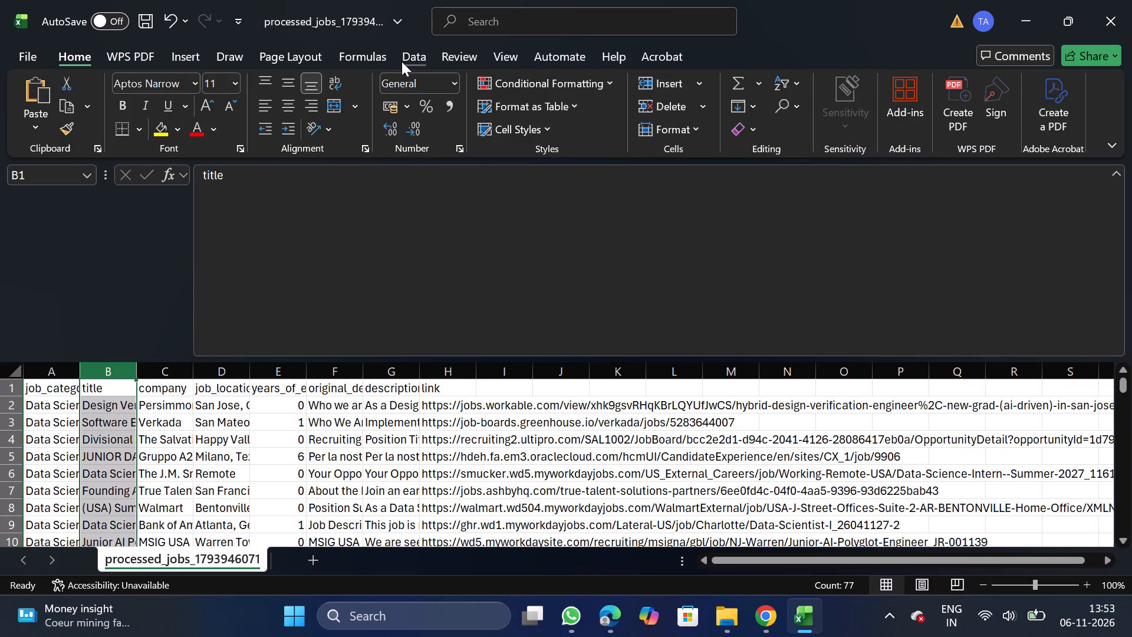
left_click(577, 100)
left_click(127, 392)
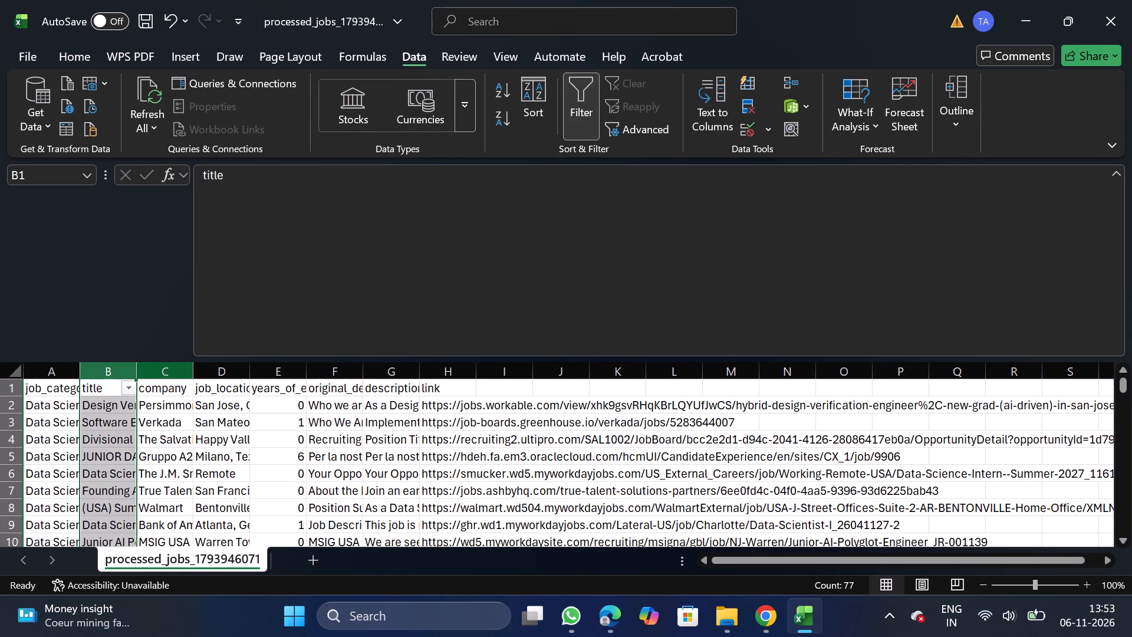
triple_click(368, 589)
left_click_drag(368, 589, 1007, 636)
left_click(206, 403)
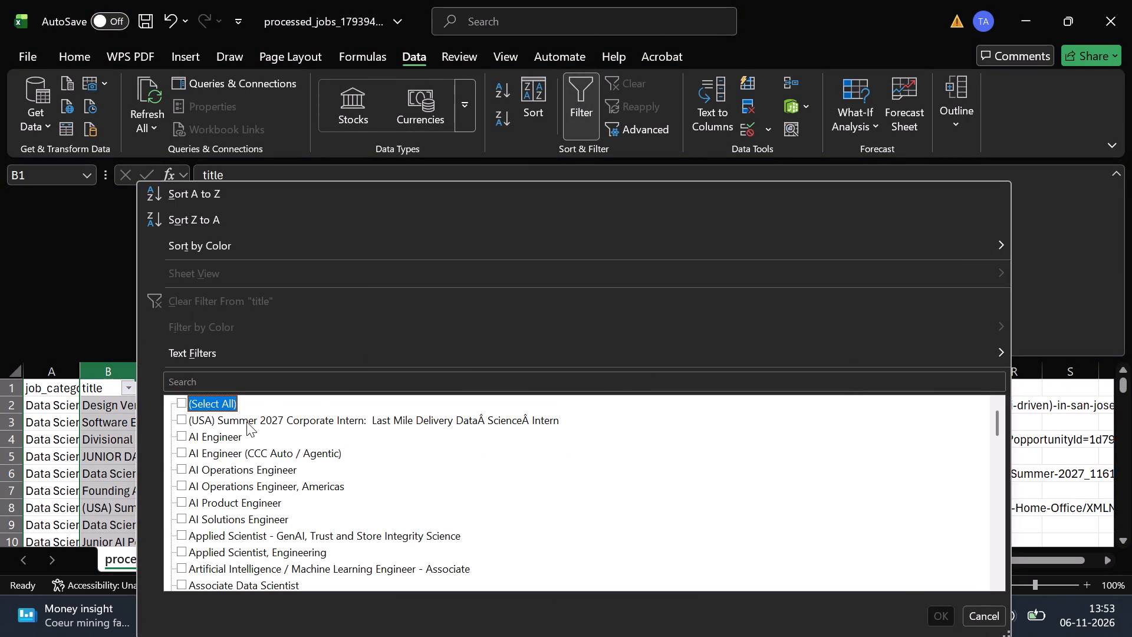
left_click(246, 422)
scroll(252, 448, "up", 1)
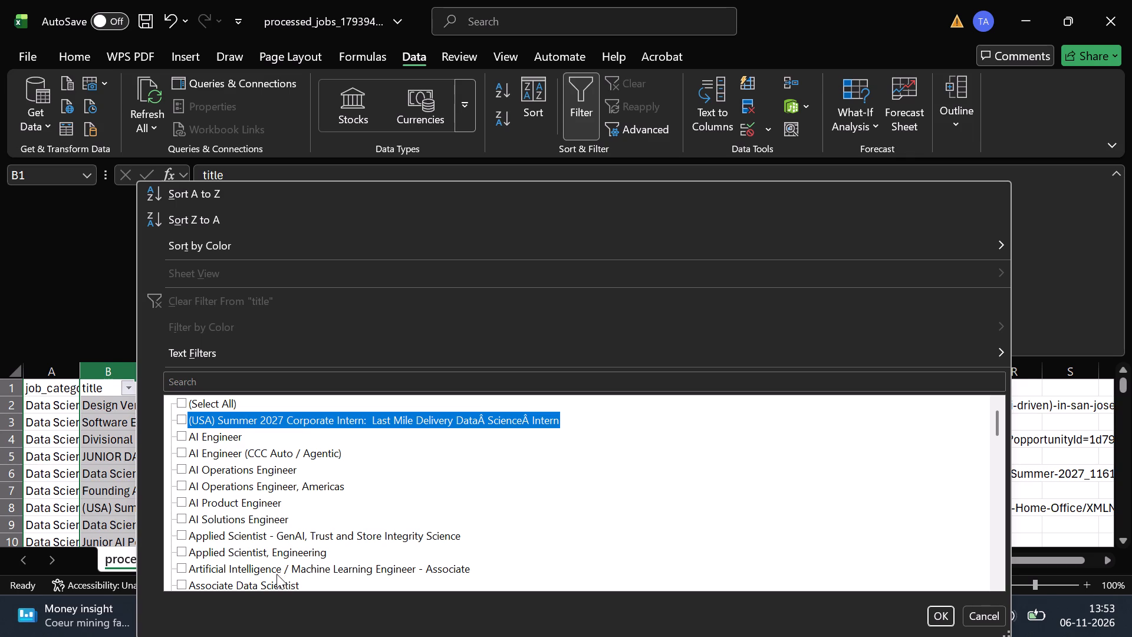
scroll(277, 574, "down", 1)
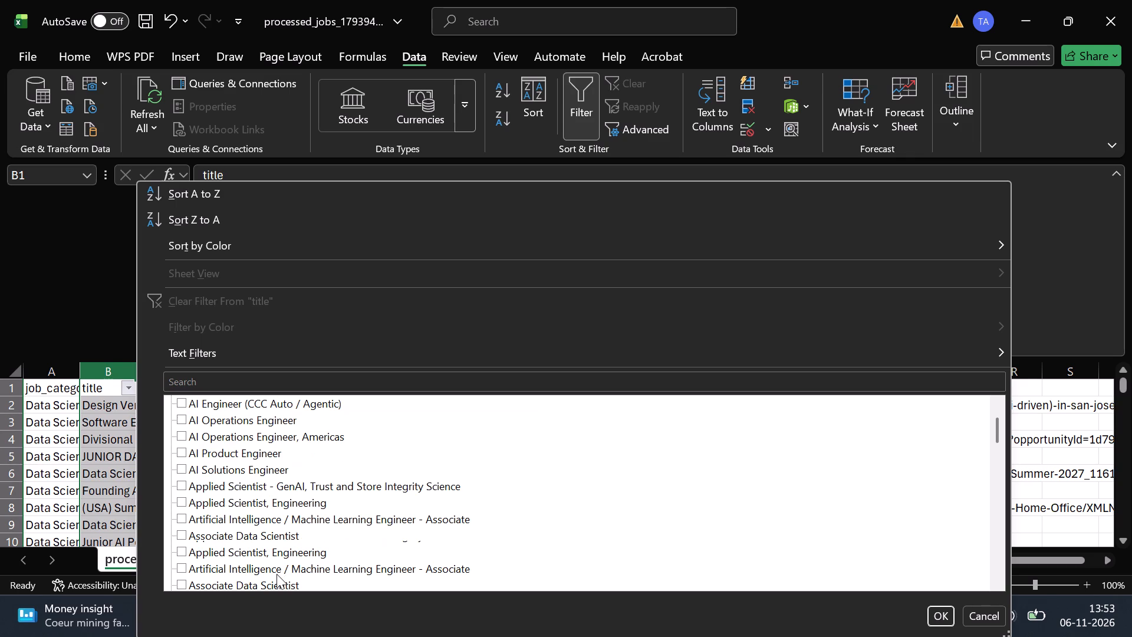
scroll(264, 569, "down", 1)
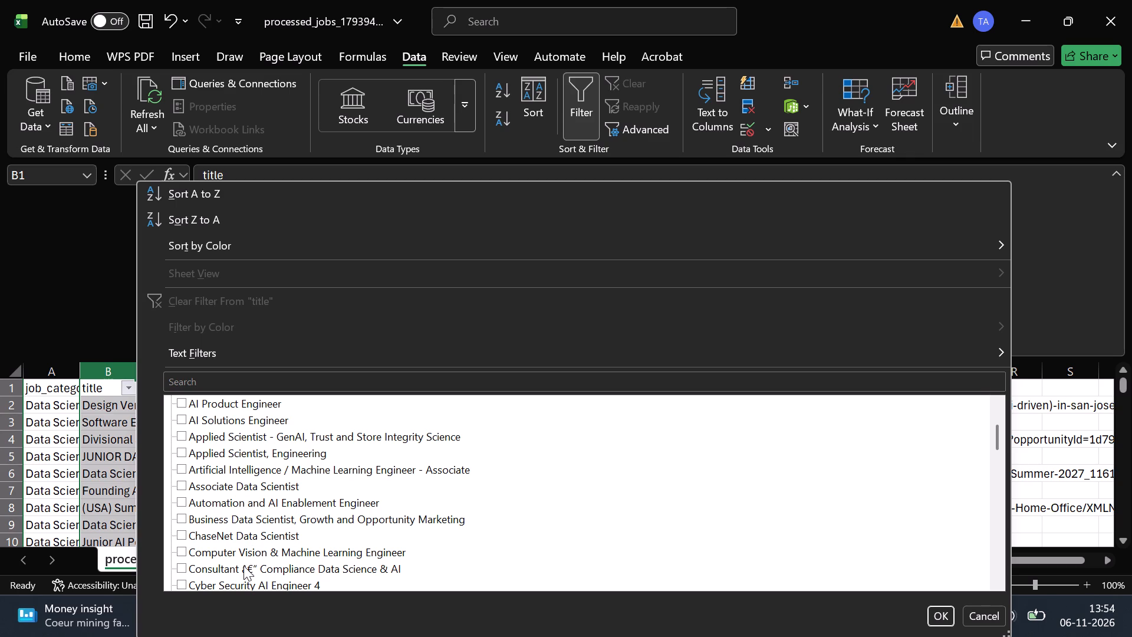
scroll(243, 567, "down", 1)
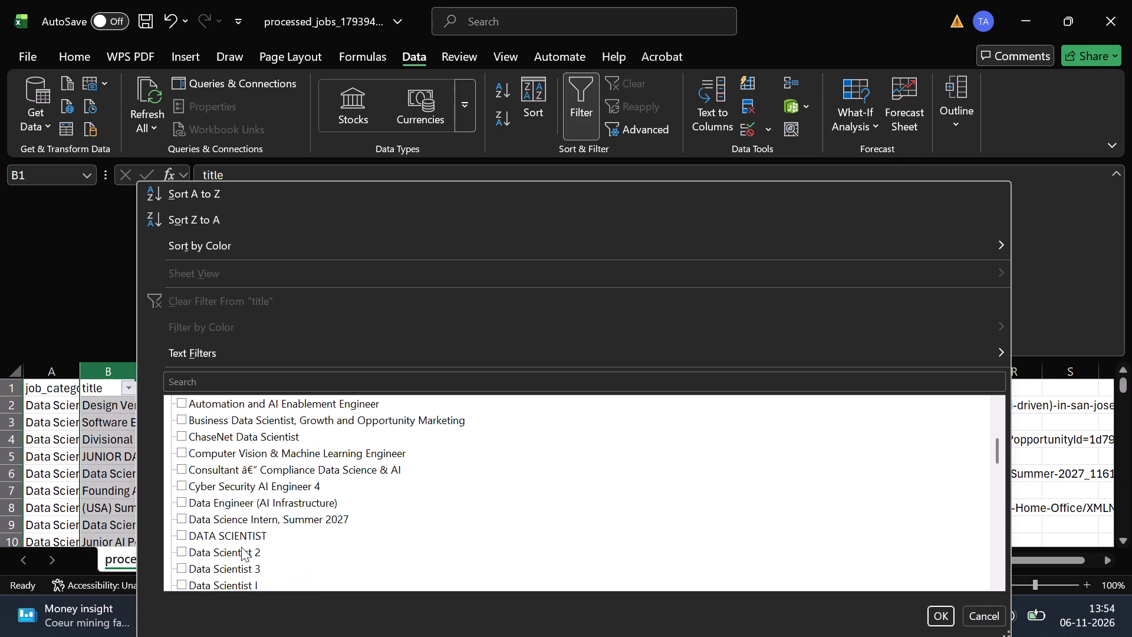
left_click(284, 520)
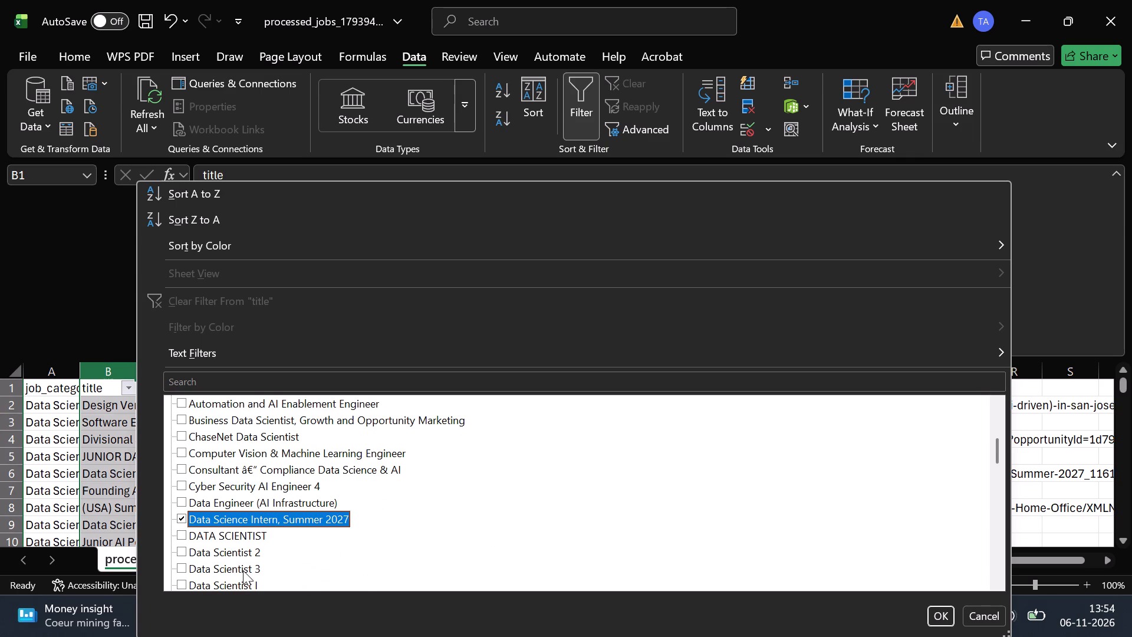
Add Design Verification Engineer, New Grad (AI-Driven), Director, Data Science & Engineering, Finance, and Divisional Statistician to the title filter selection.
scroll(243, 570, "down", 1)
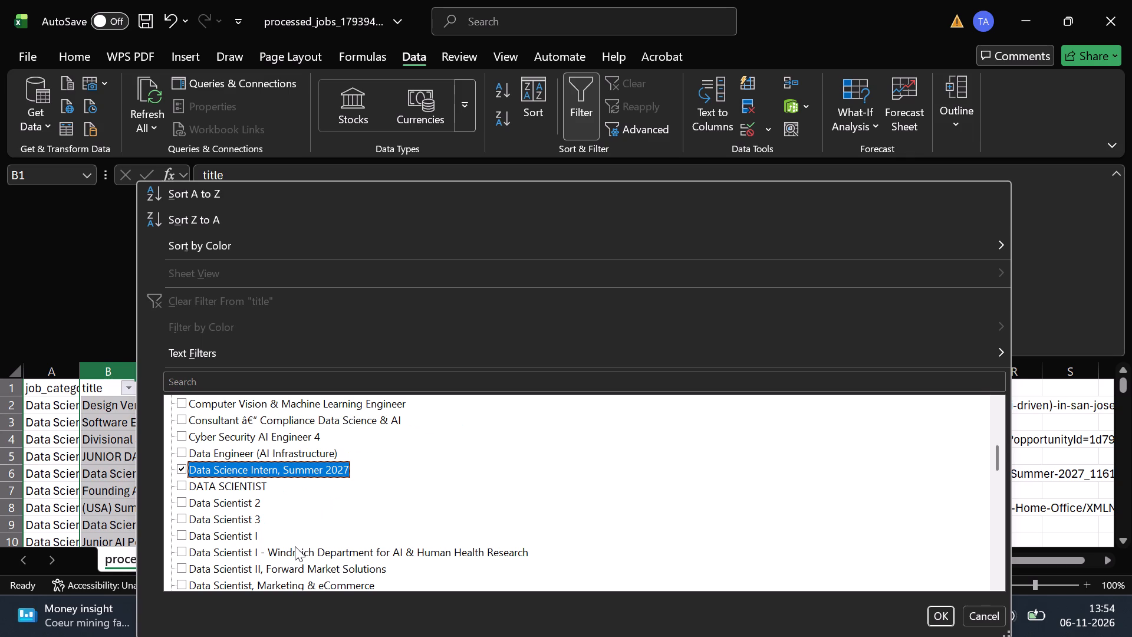
scroll(294, 546, "down", 1)
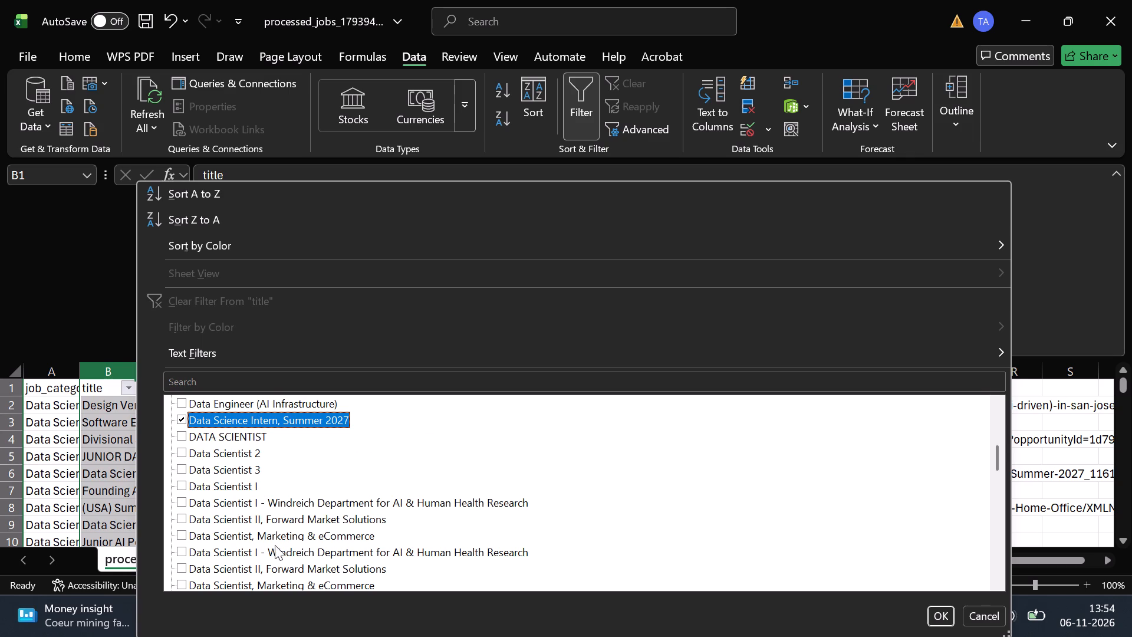
left_click(259, 551)
scroll(259, 551, "down", 1)
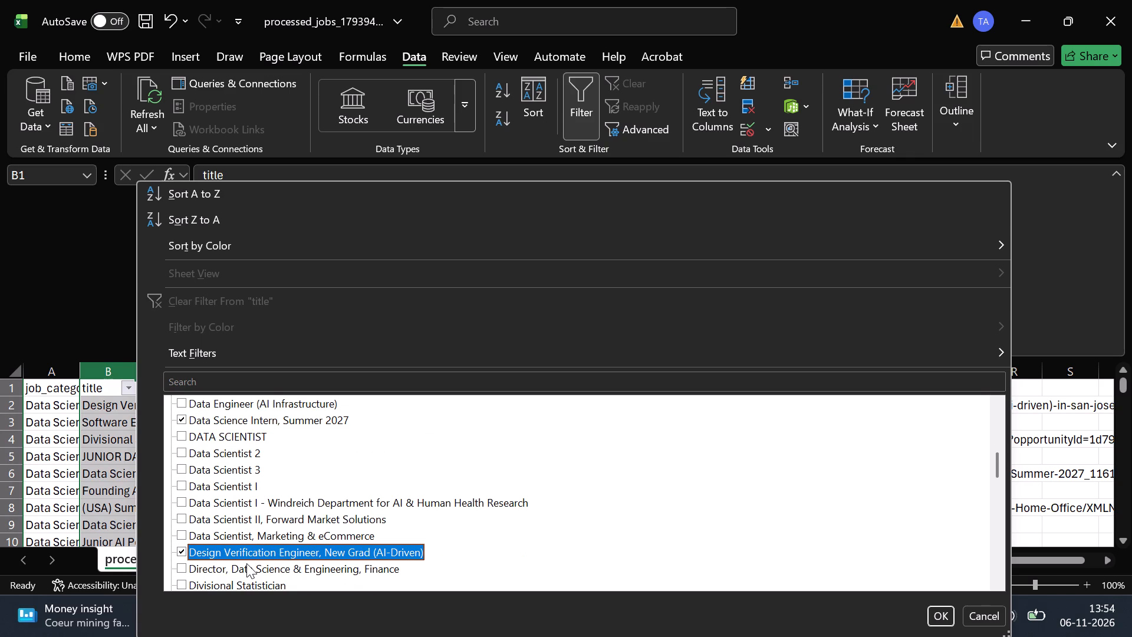
left_click(246, 563)
scroll(246, 563, "down", 1)
left_click(243, 534)
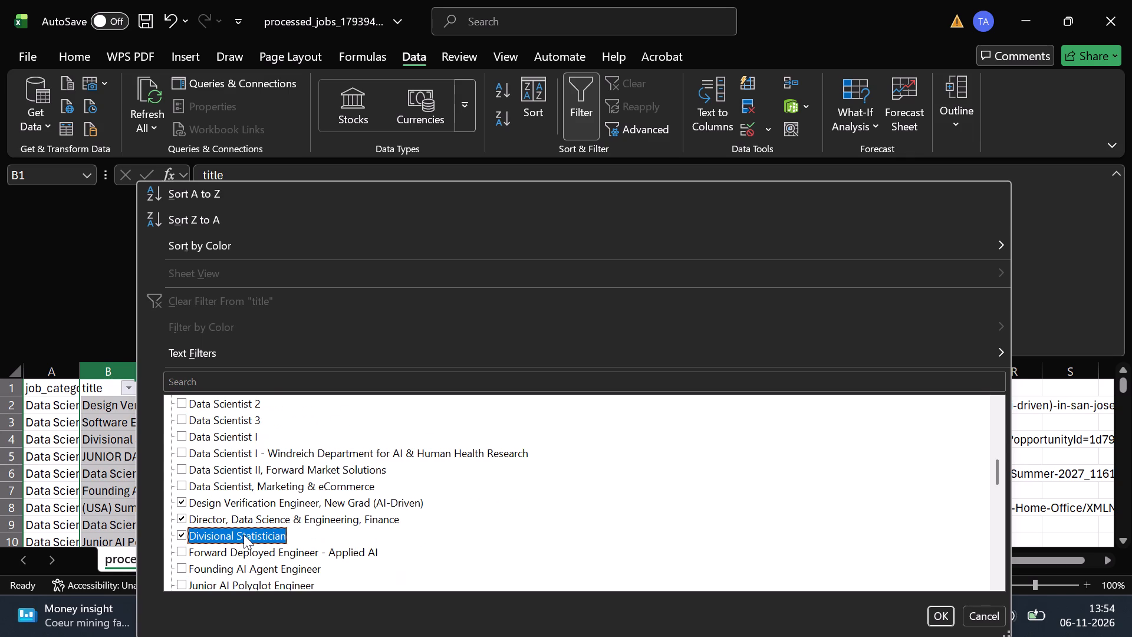
Add Lead Bioinformatics & Machine Learning Scientist (Epigenomics), Machine Learning Engineer Intern - Summer 2027, and the Post-Doctoral Fellow title to the filter selection.
scroll(255, 582, "down", 1)
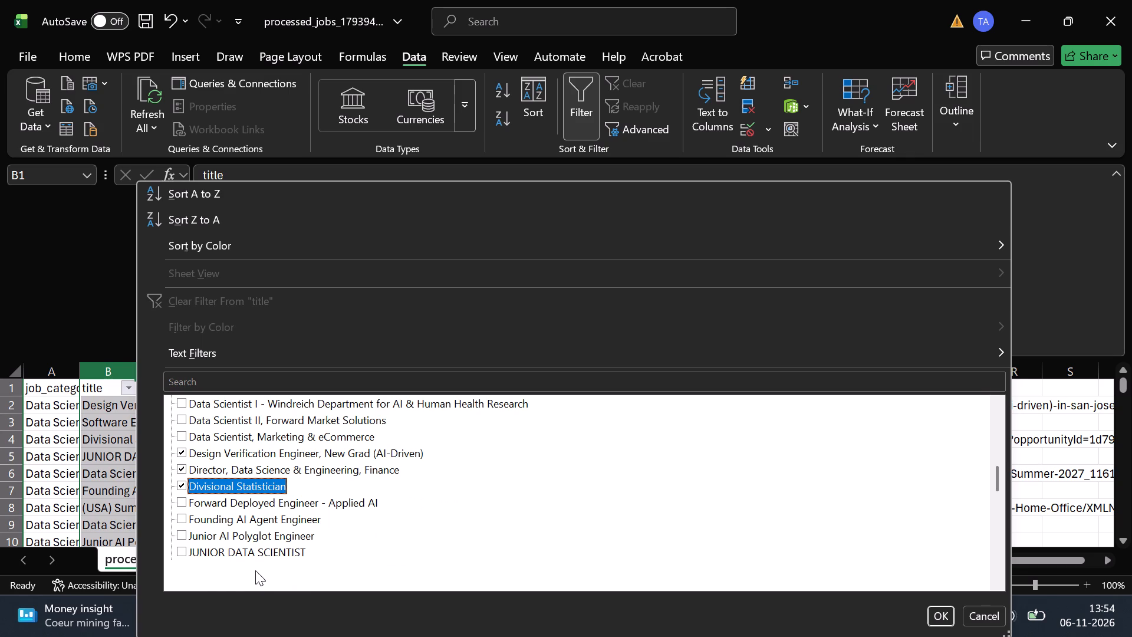
left_click(255, 570)
scroll(255, 570, "down", 1)
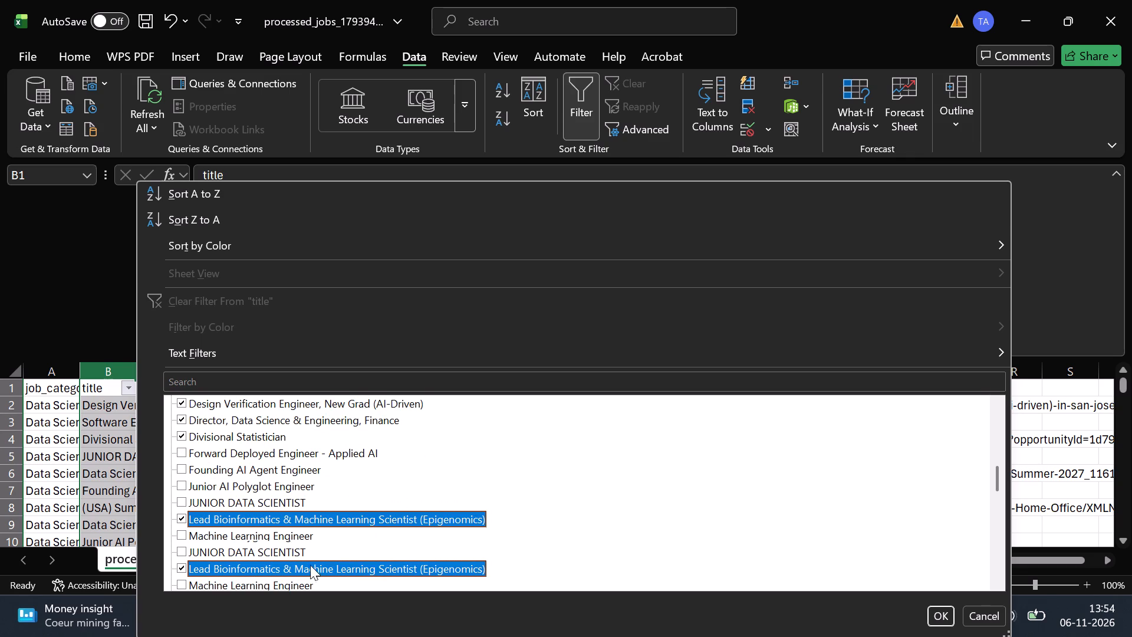
left_click(310, 573)
scroll(310, 573, "down", 1)
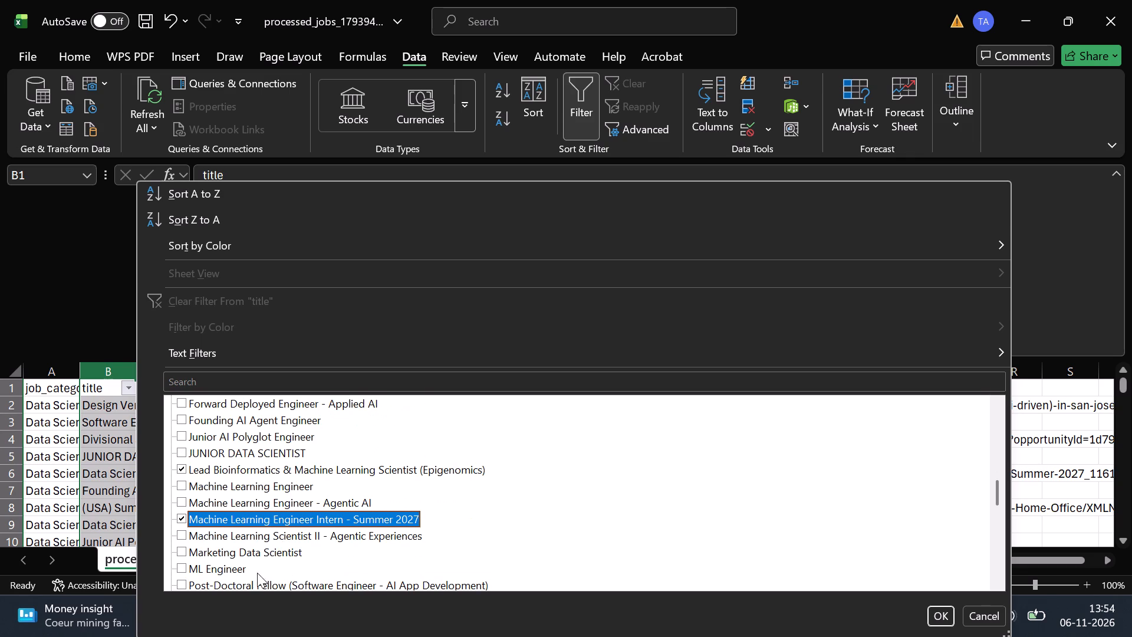
left_click(225, 587)
scroll(225, 587, "down", 3)
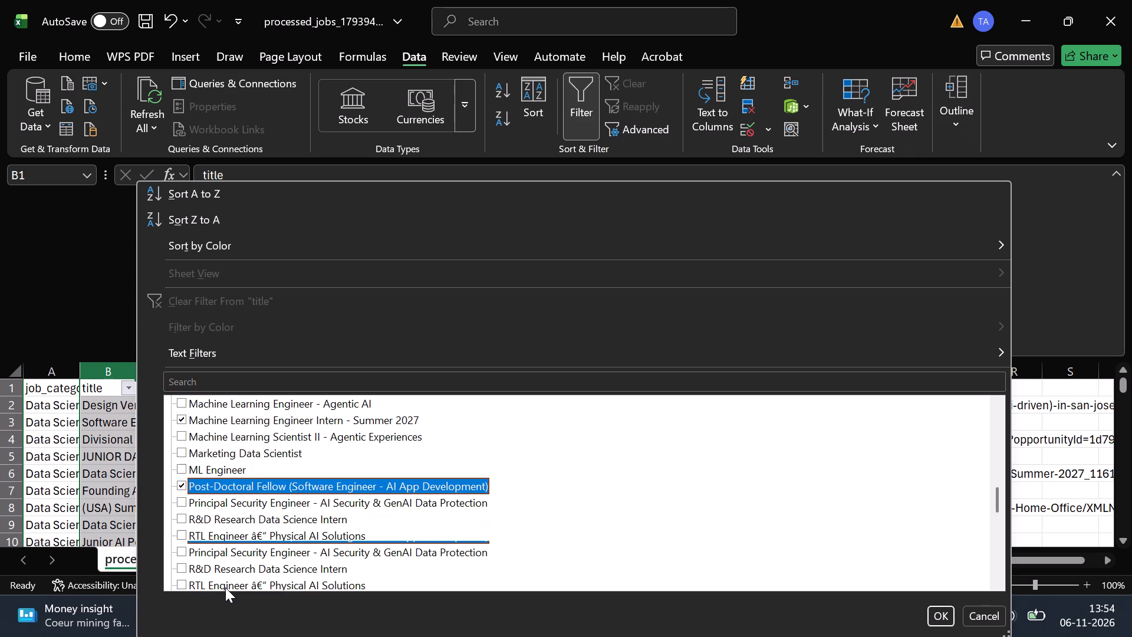
Add R&D Research Data Science Intern and Software Engineer, AI Products - MCP Manager to the title filter selection.
left_click_drag(225, 587, 242, 508)
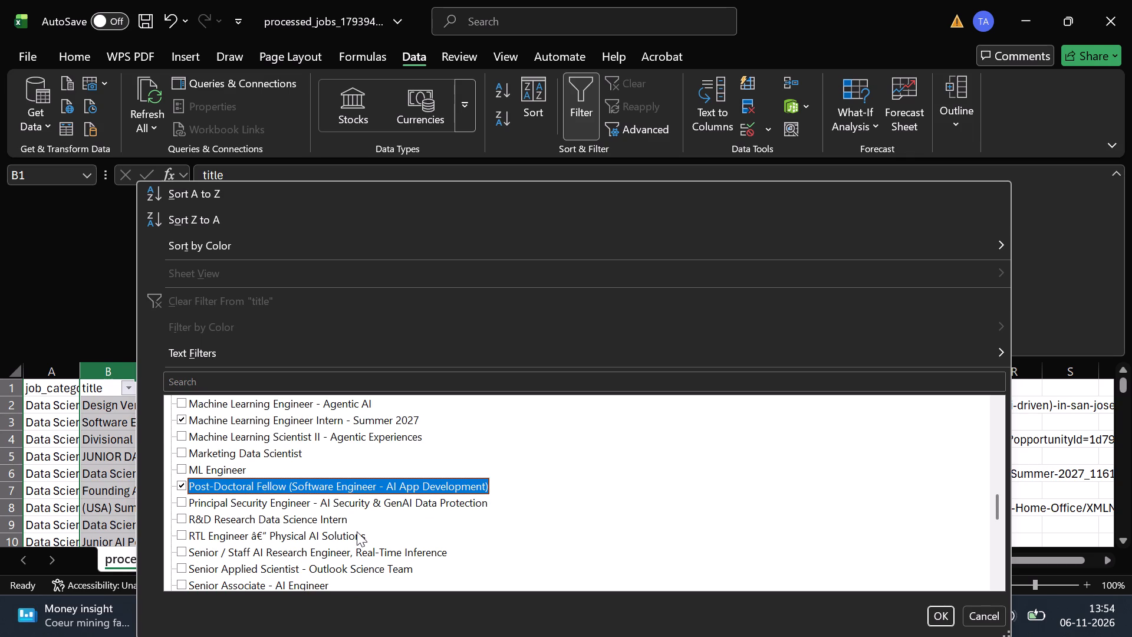
right_click(274, 570)
right_click(274, 570)
scroll(288, 562, "down", 1)
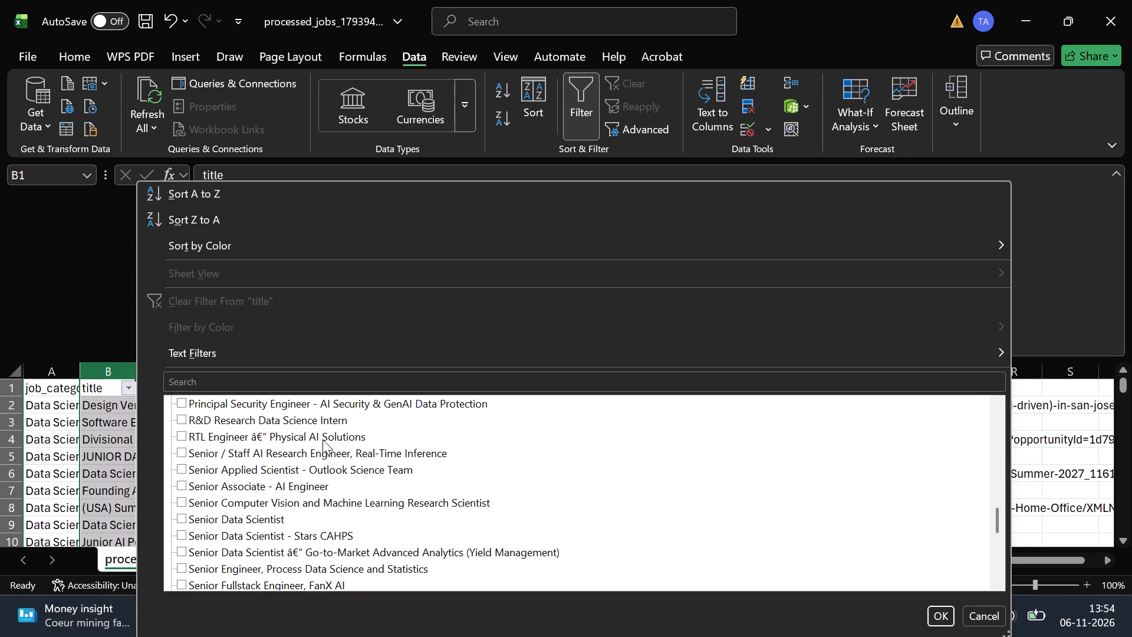
scroll(267, 423, "up", 1)
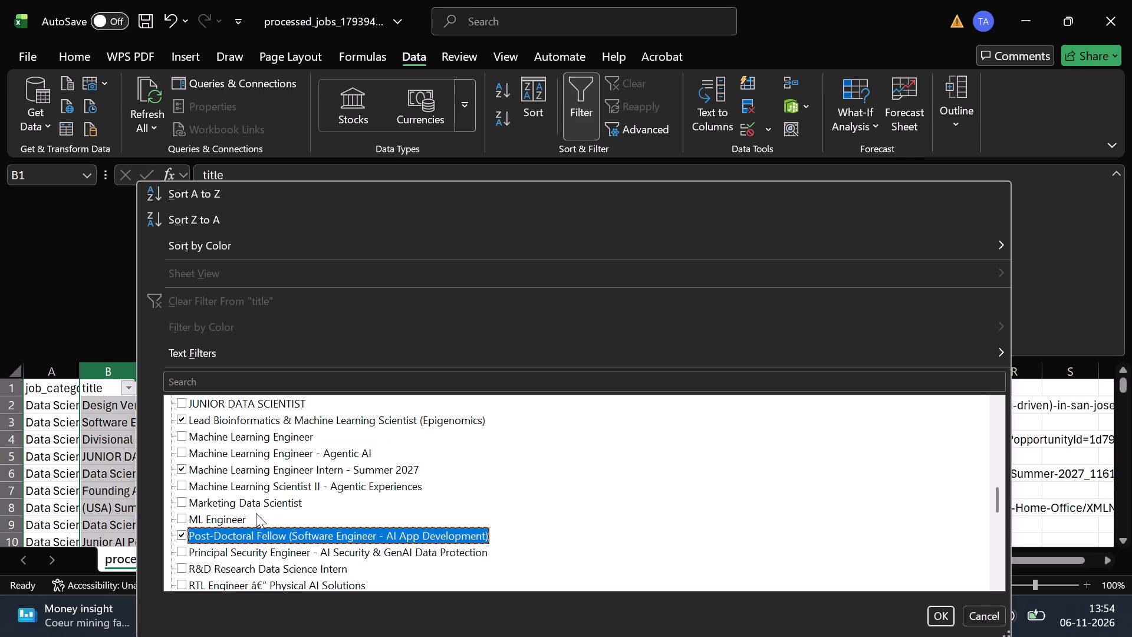
left_click(254, 564)
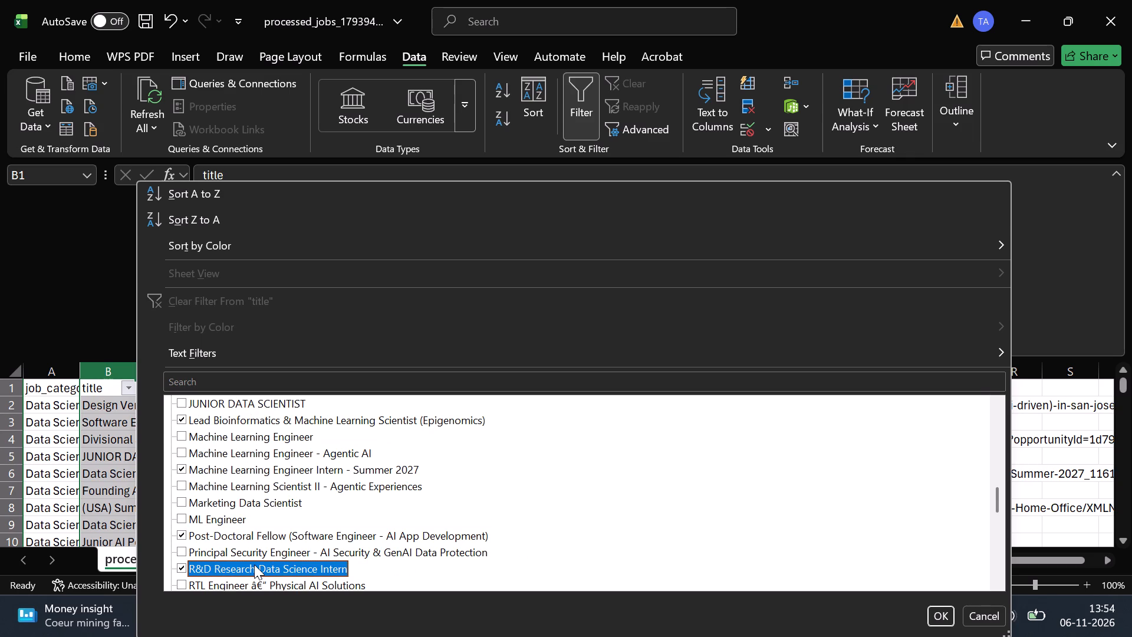
scroll(261, 576, "down", 1)
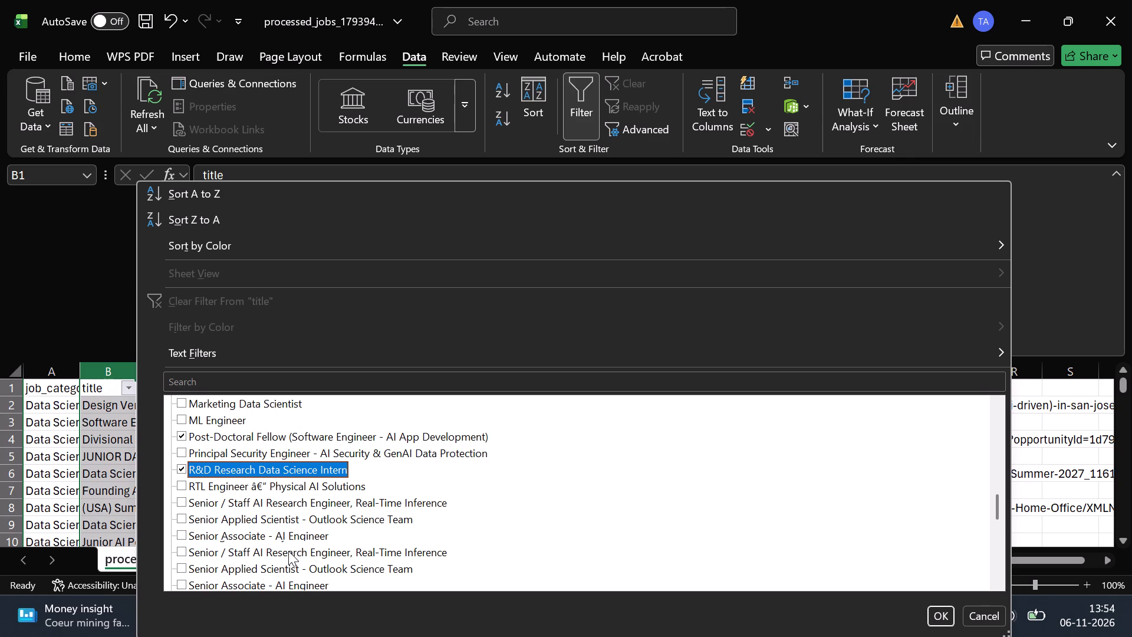
scroll(271, 581, "down", 1)
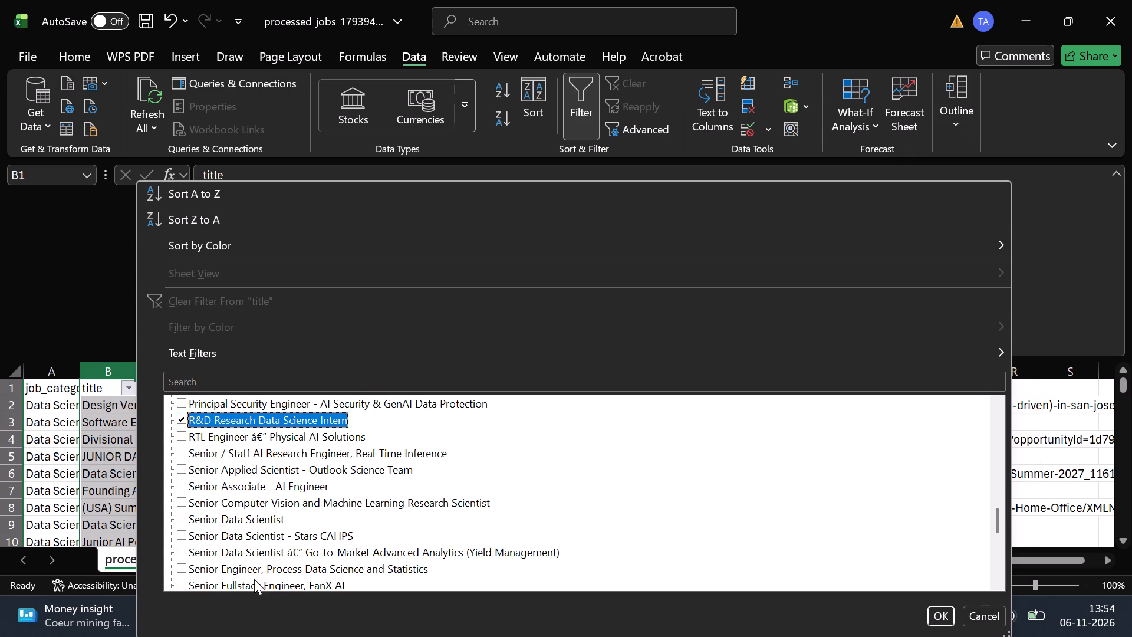
scroll(254, 579, "down", 1)
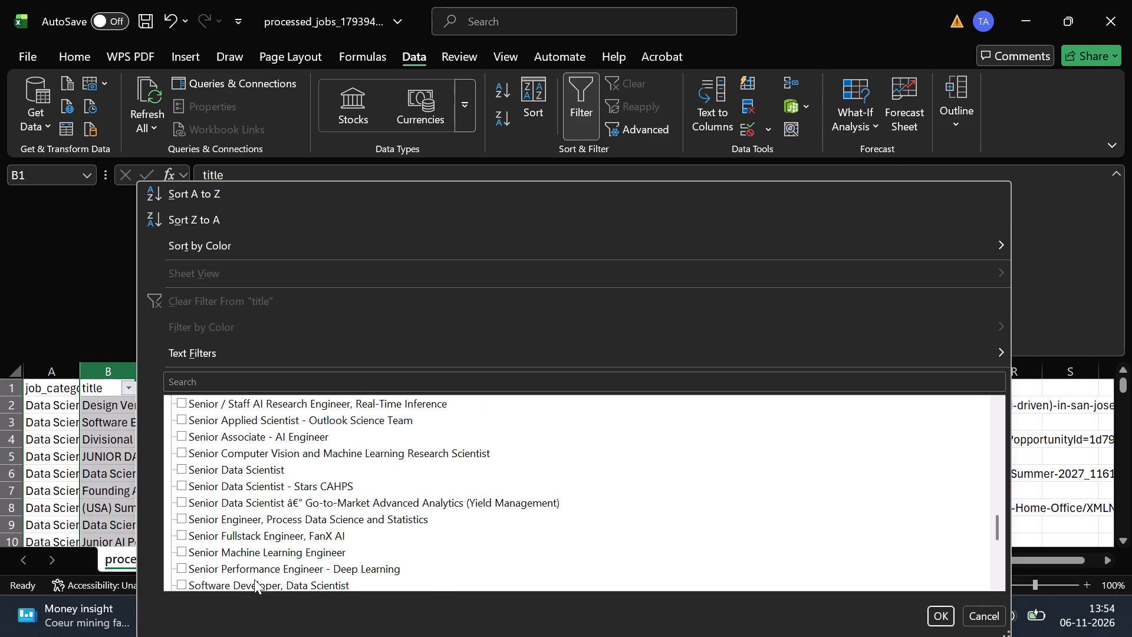
scroll(254, 579, "down", 1)
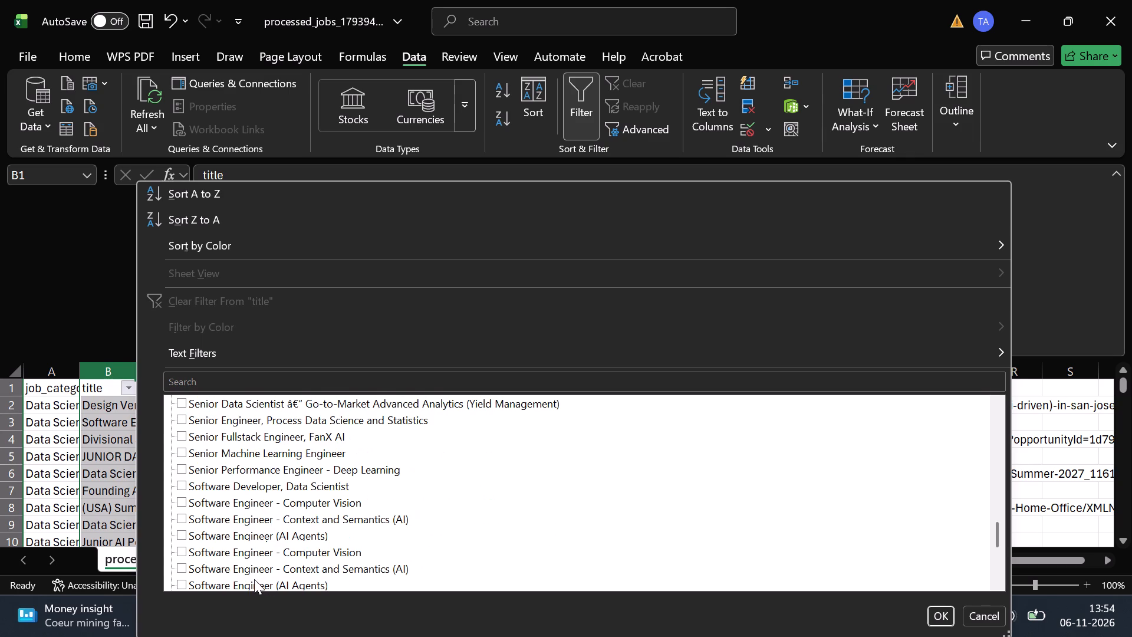
left_click(264, 584)
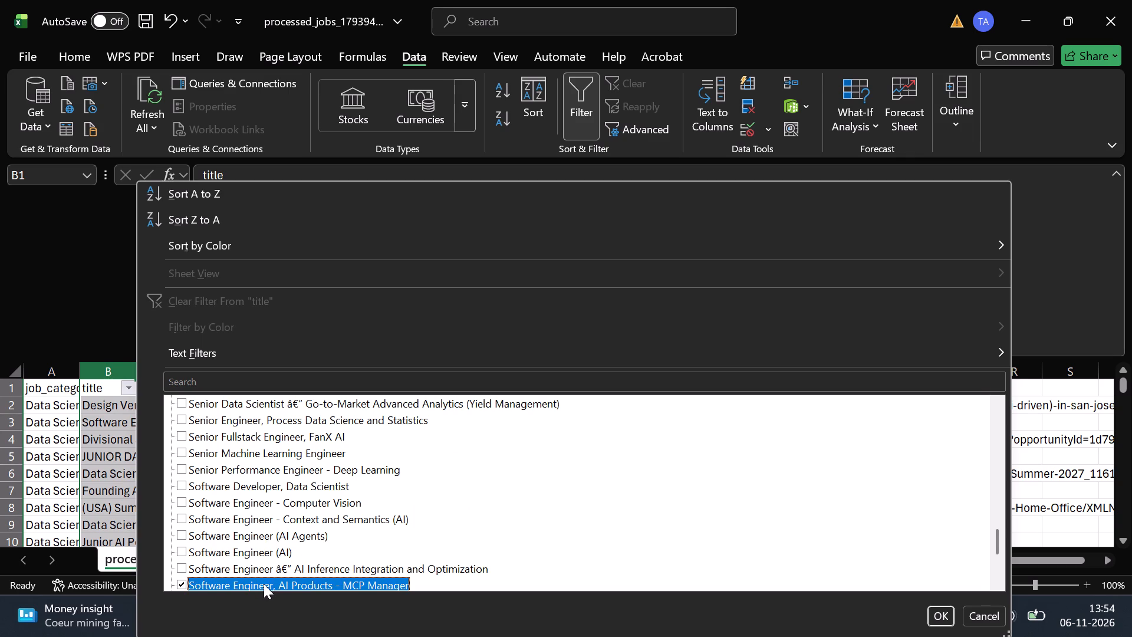
Include blank entries in the title filter selection and apply the filter.
scroll(264, 584, "down", 3)
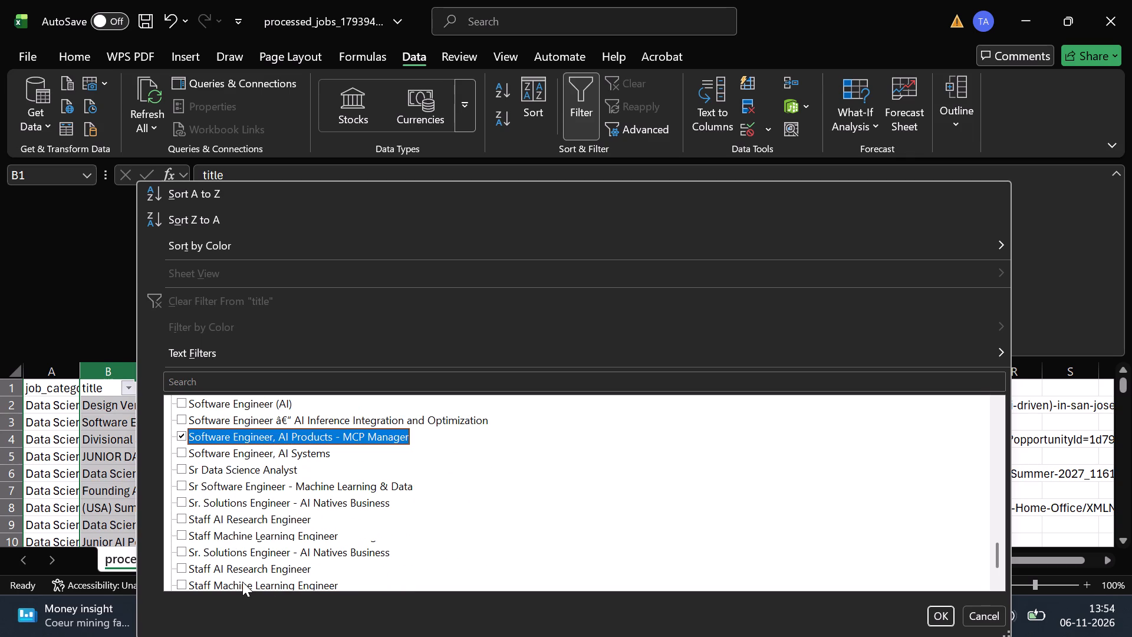
scroll(242, 582, "down", 1)
left_click(209, 575)
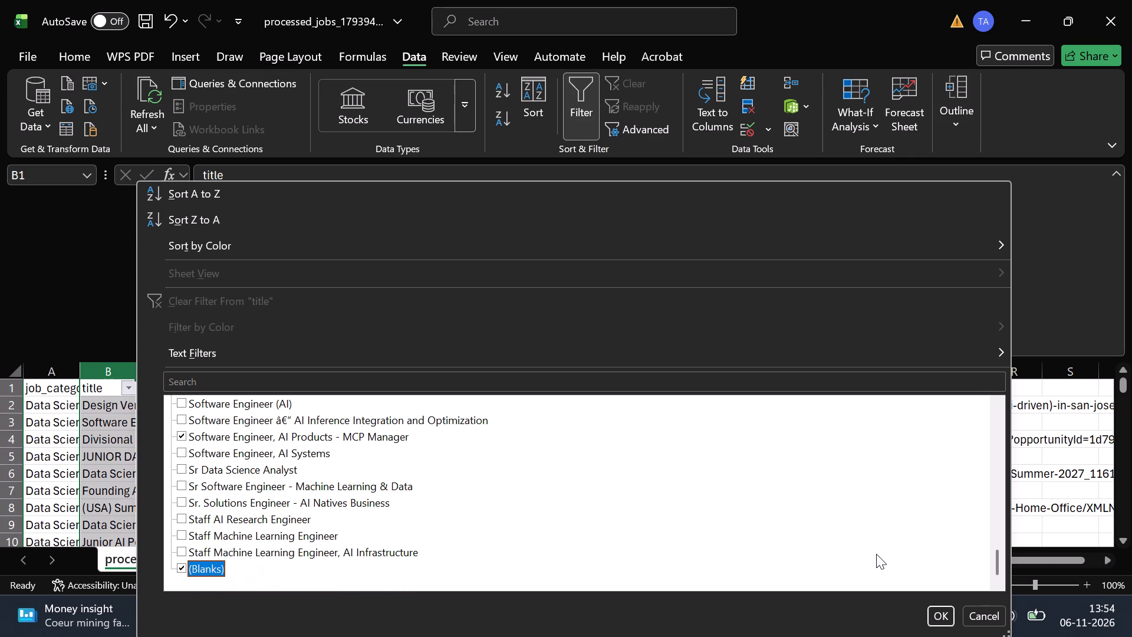
left_click(938, 616)
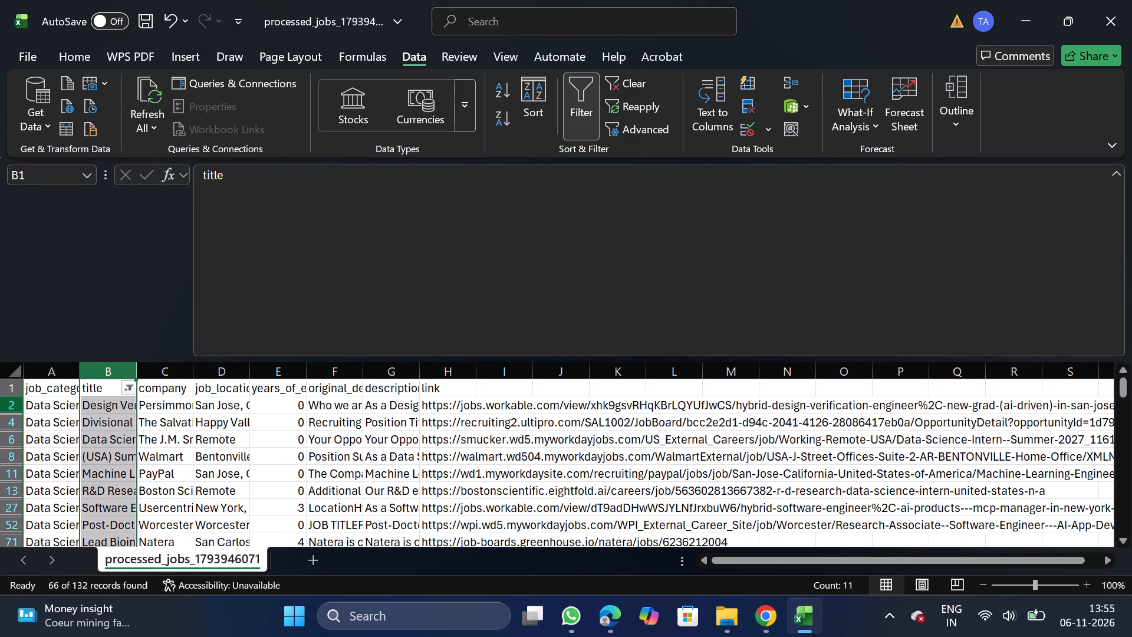
Delete all filtered rows below the header and remove the filter from the sheet.
left_click(1, 407)
key("ctrl+shift+Down")
right_click(140, 451)
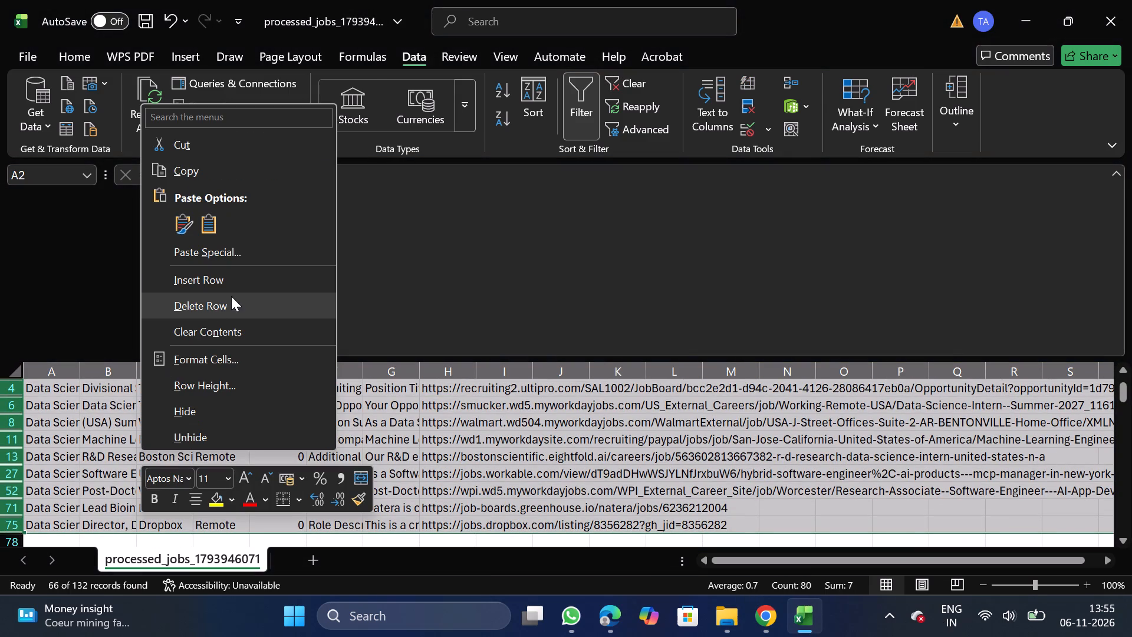
left_click(231, 296)
left_click(580, 116)
Apply filters across the header row and open the title column's filter list.
left_click(98, 388)
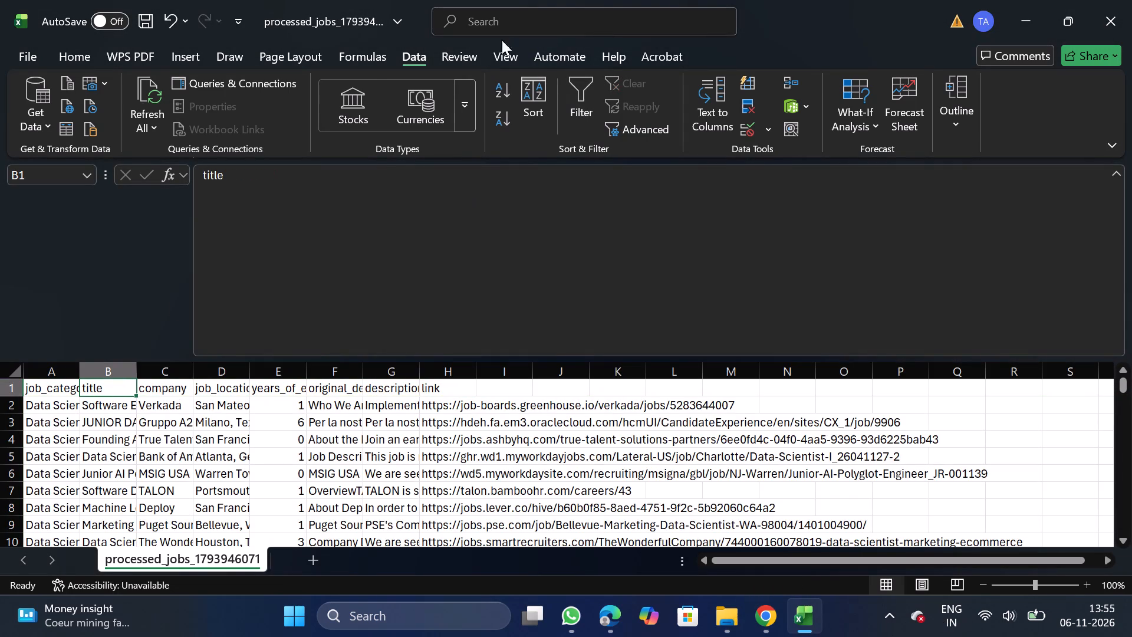
left_click(562, 93)
left_click(588, 94)
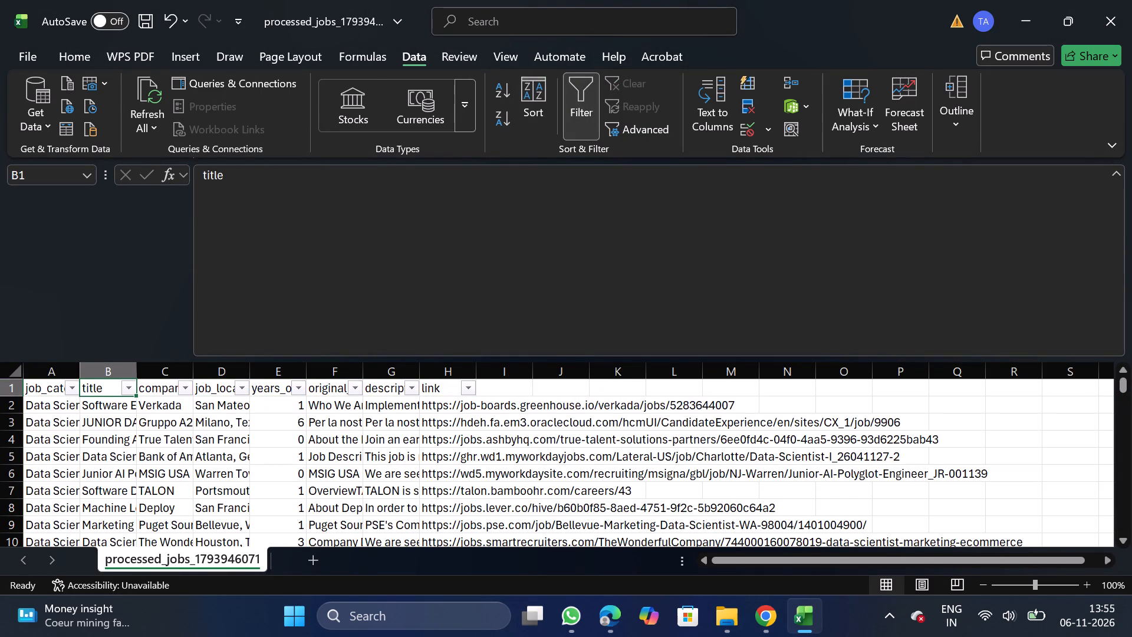
left_click(121, 391)
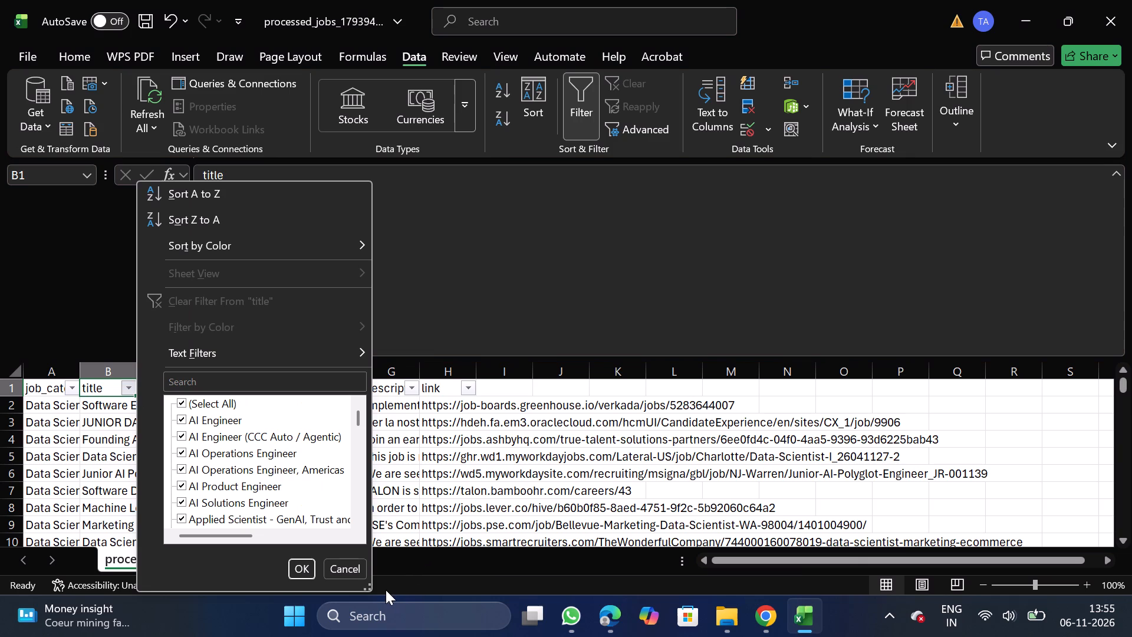